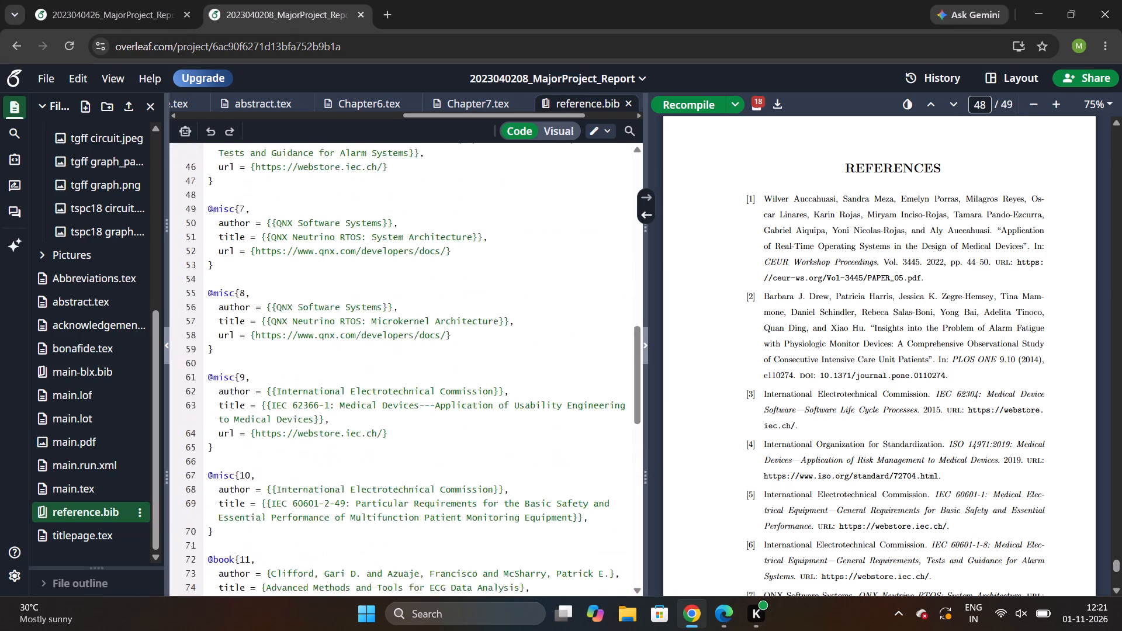
scroll(304, 362, down, 1)
scroll(304, 362, up, 7)
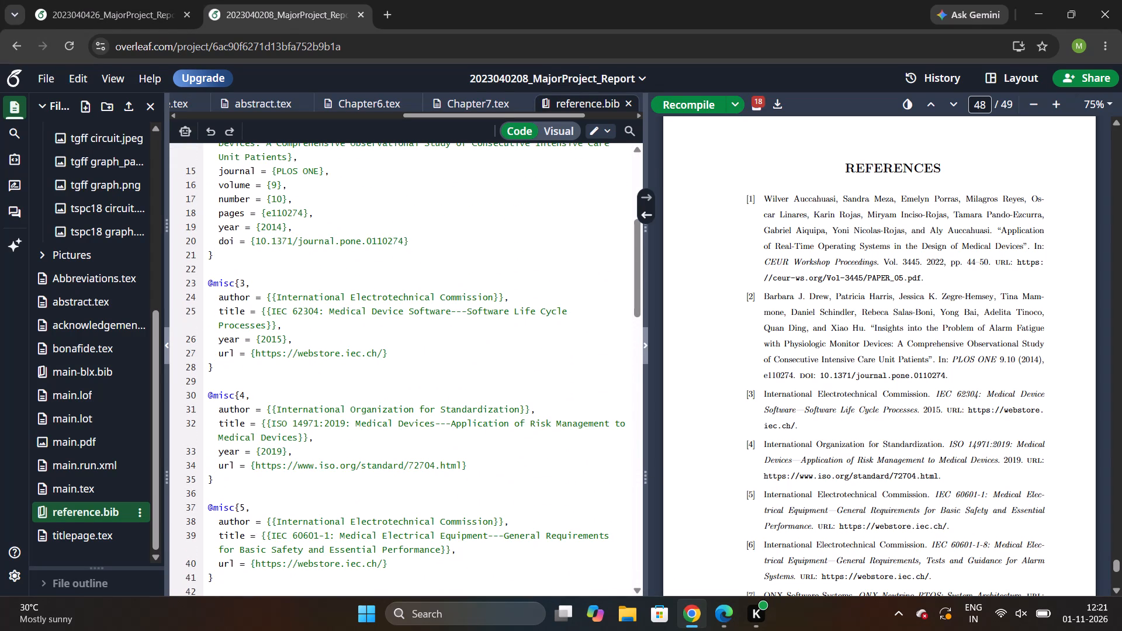
scroll(227, 261, up, 7)
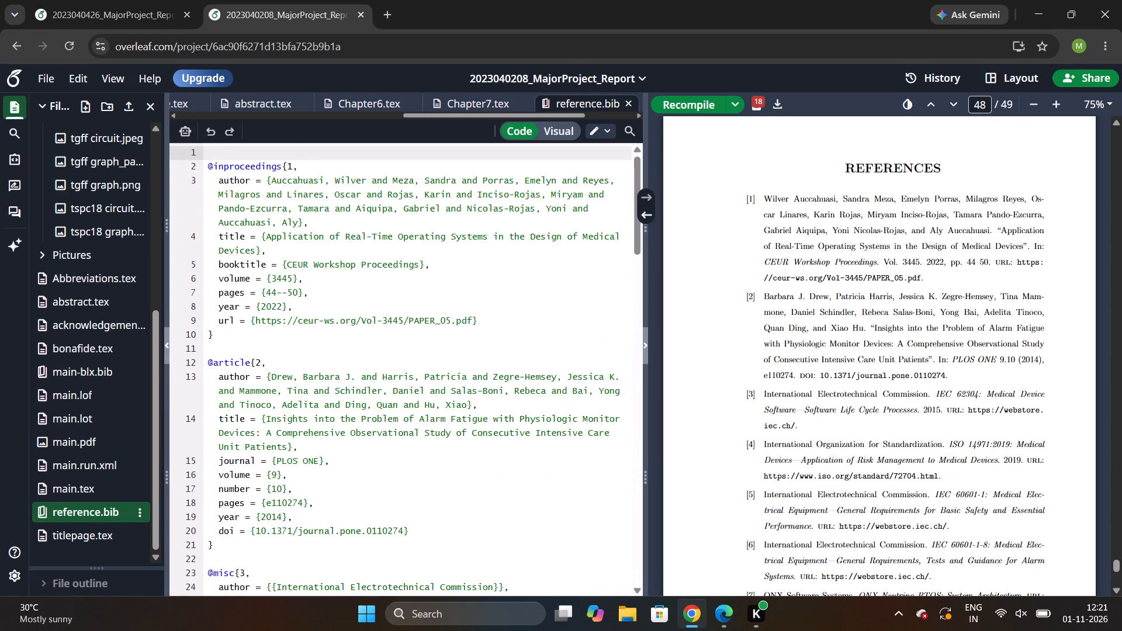
drag(210, 164, 482, 491)
scroll(342, 257, up, 2)
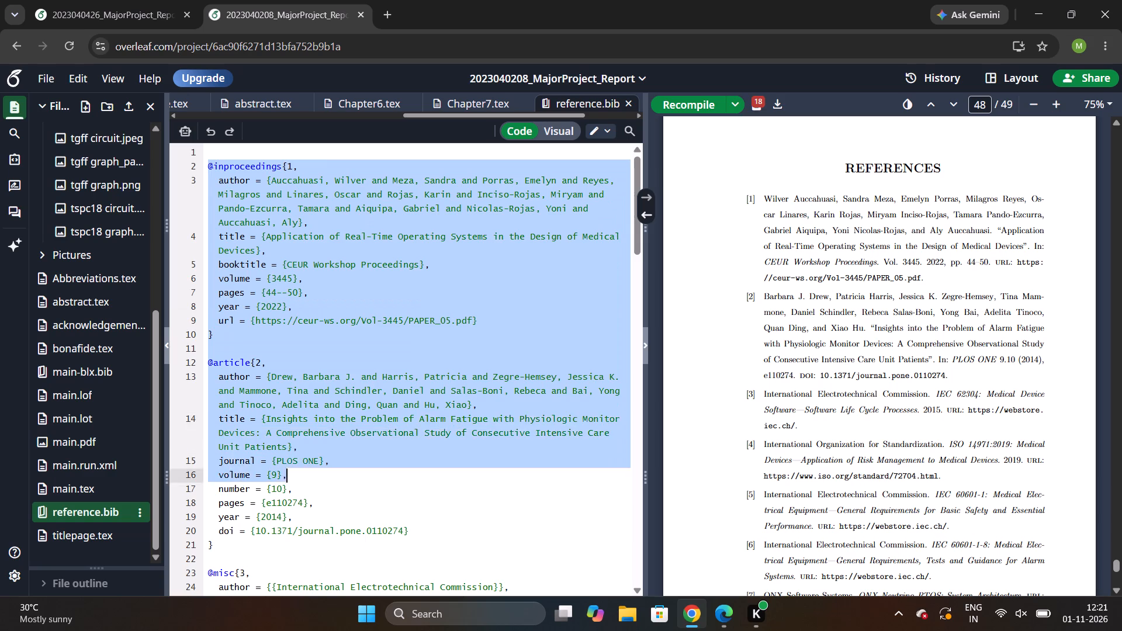
drag(482, 491, 520, 613)
scroll(482, 491, up, 2)
key(BackSpace)
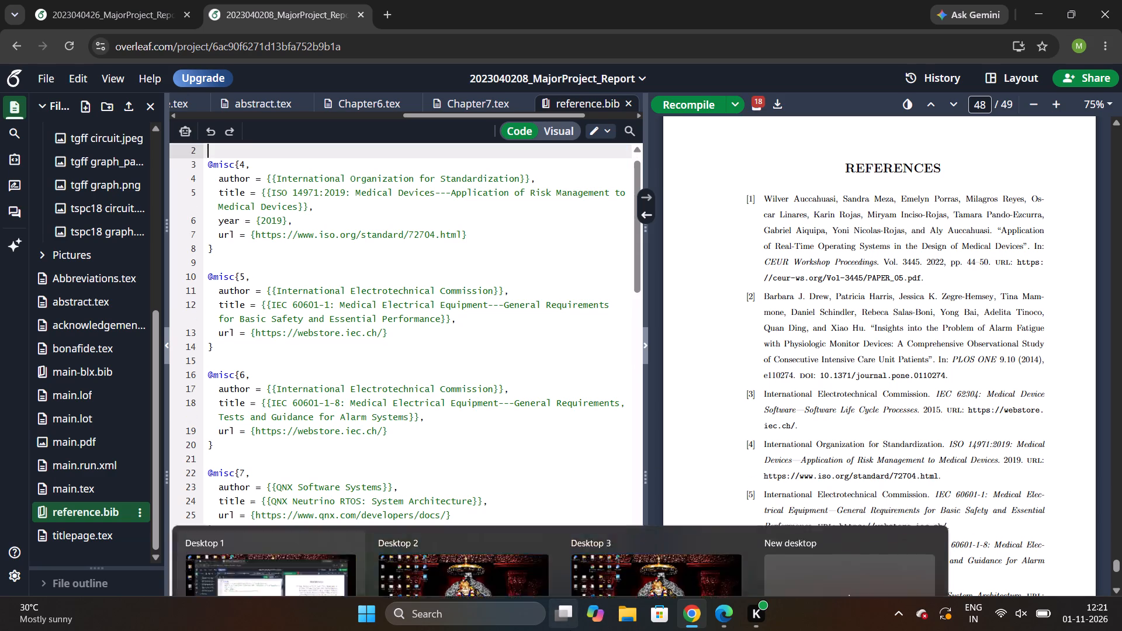
scroll(543, 559, up, 2)
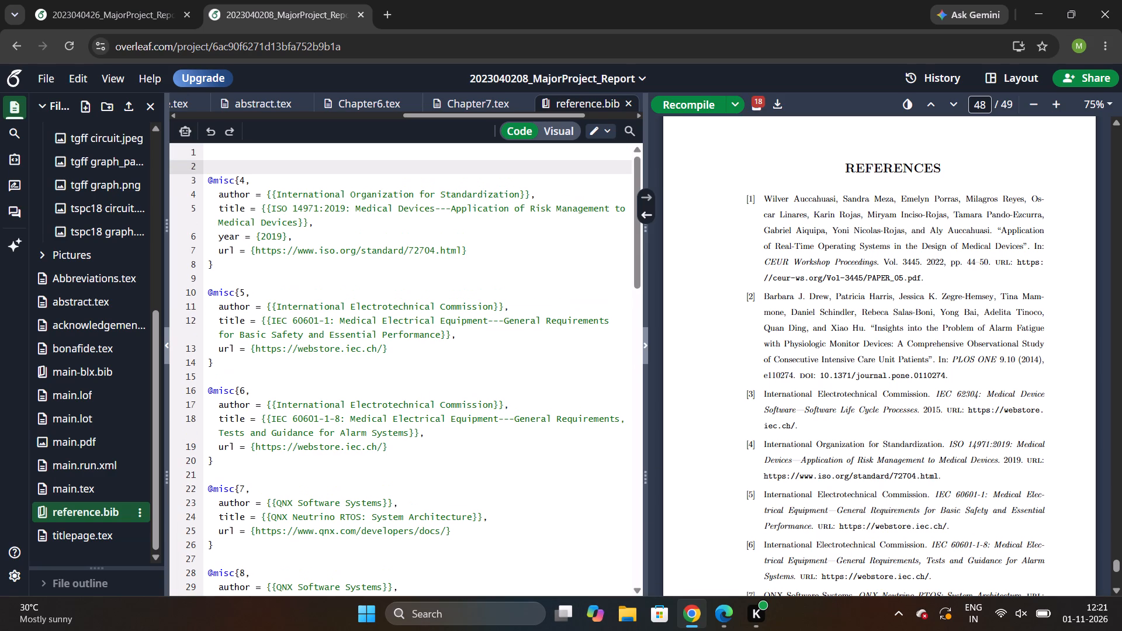
drag(206, 183, 606, 628)
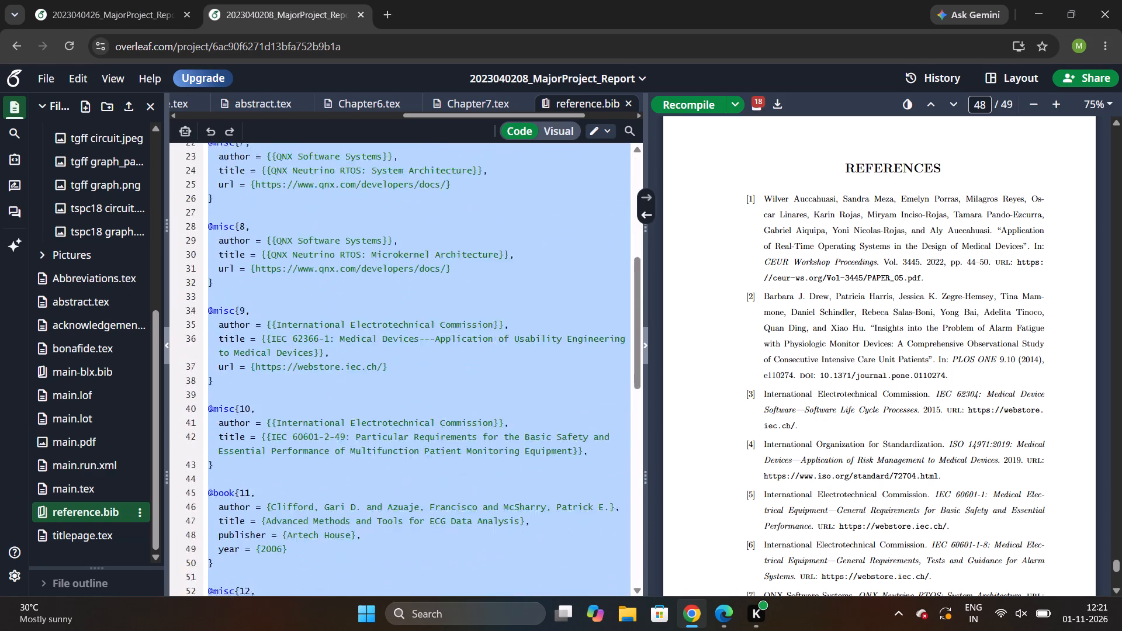
drag(606, 628, 579, 630)
key(BackSpace)
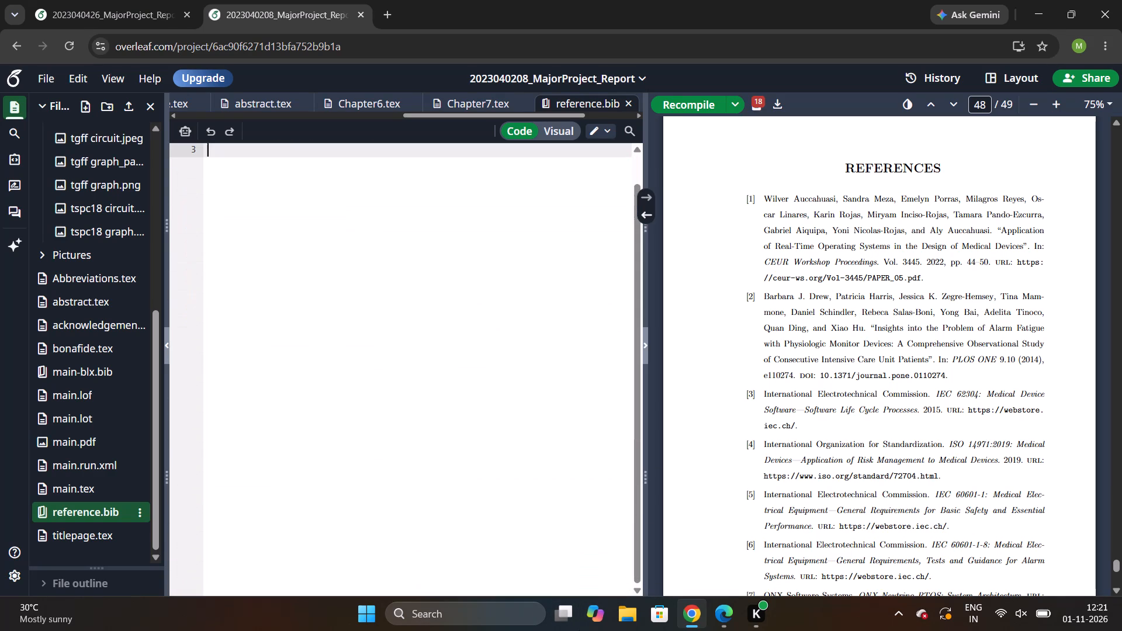
Paste the copied 13-reference BibTeX block into the empty reference.bib from line 1 and recompile the report.
scroll(579, 630, up, 5)
scroll(427, 275, up, 2)
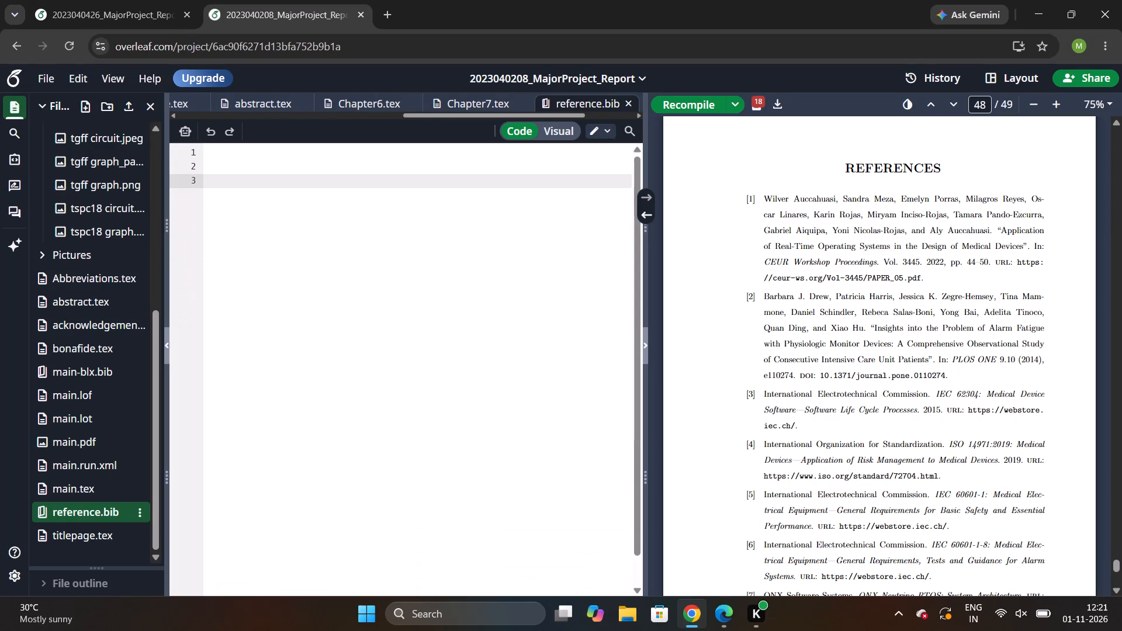
scroll(427, 275, up, 3)
click(207, 150)
key(ctrl+v)
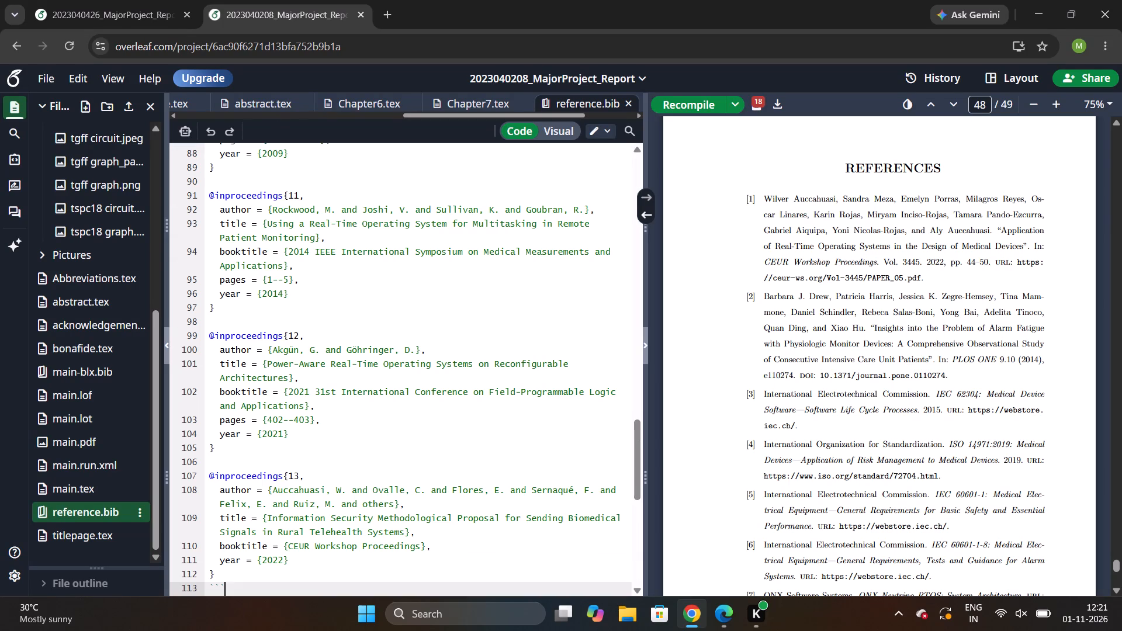
click(663, 106)
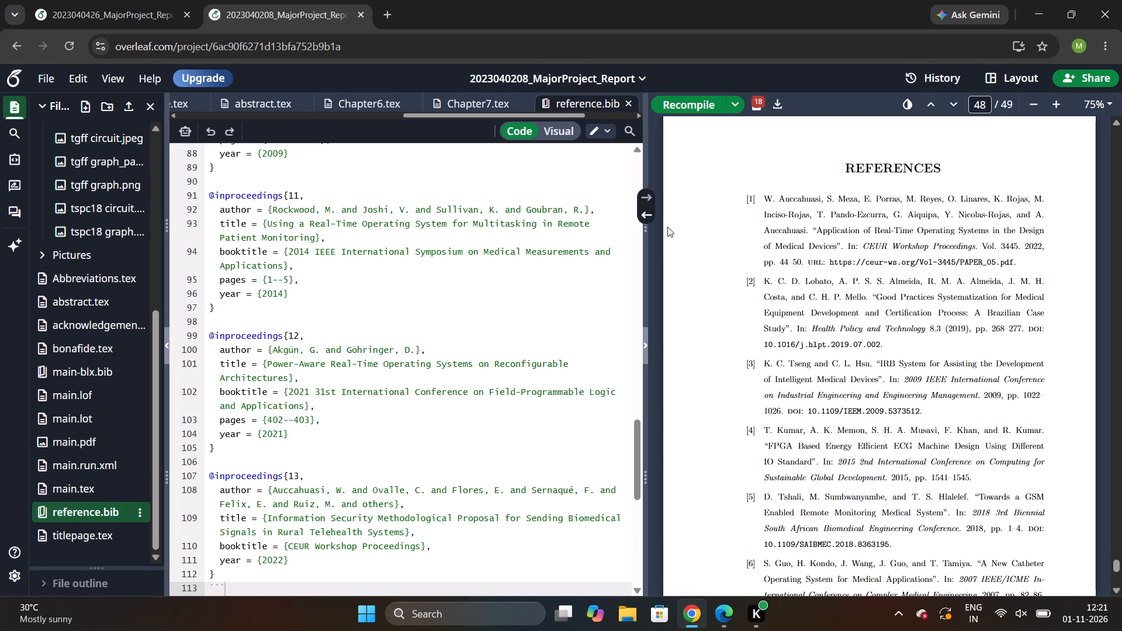
Examine the recompiled reference list, the pasted BibTeX entries and the report's earlier chapter pages.
scroll(935, 369, down, 9)
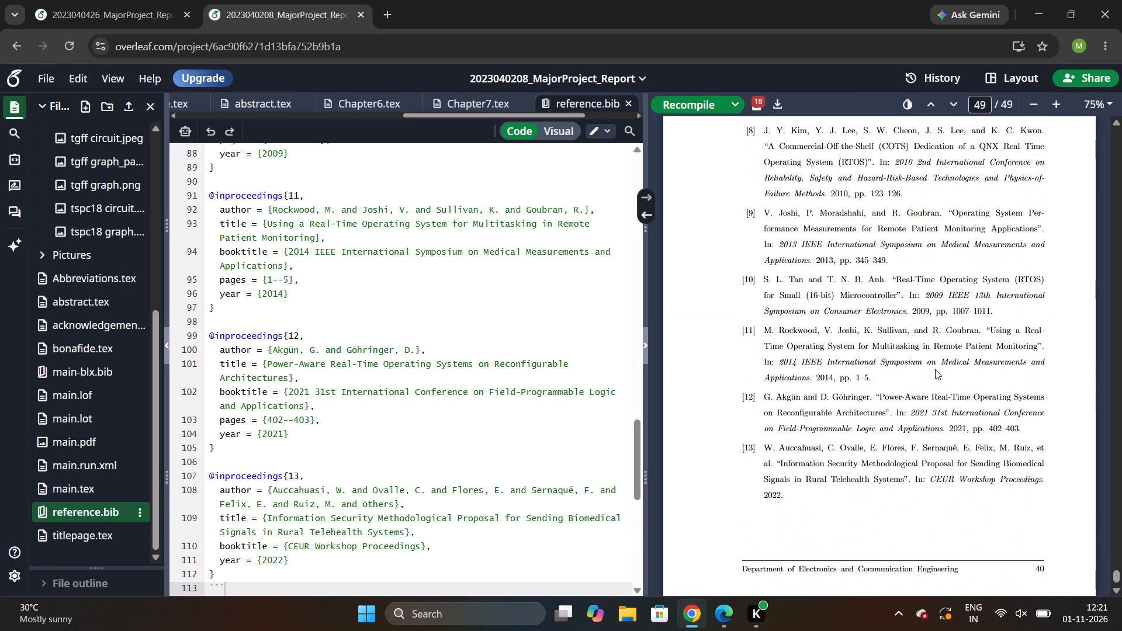
scroll(504, 498, down, 7)
scroll(504, 467, up, 2)
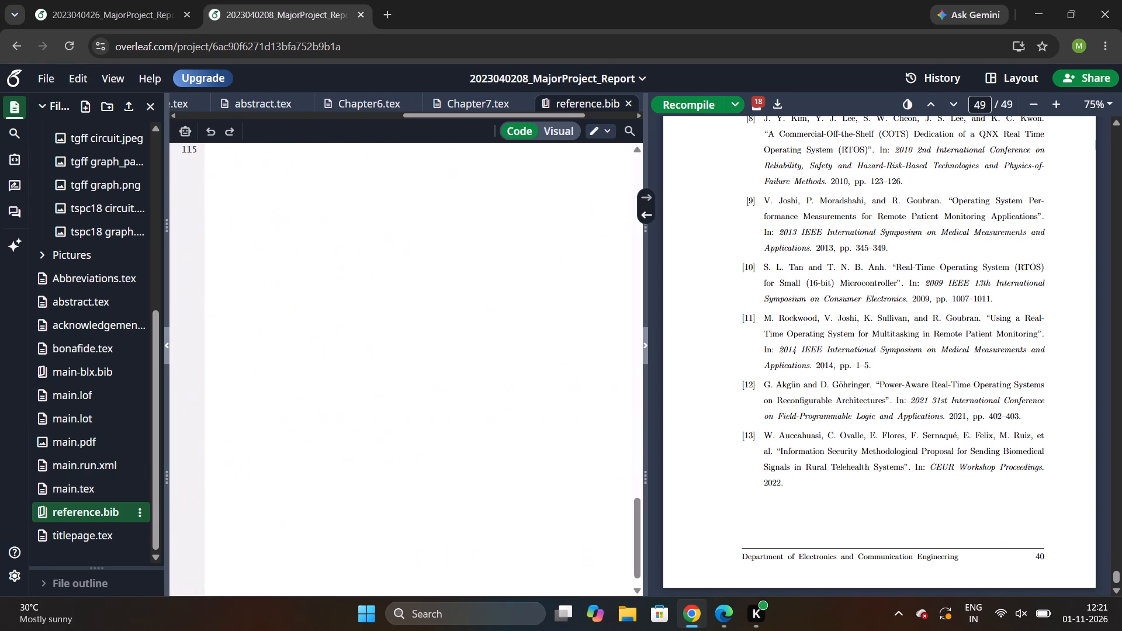
scroll(504, 467, up, 17)
scroll(504, 467, up, 5)
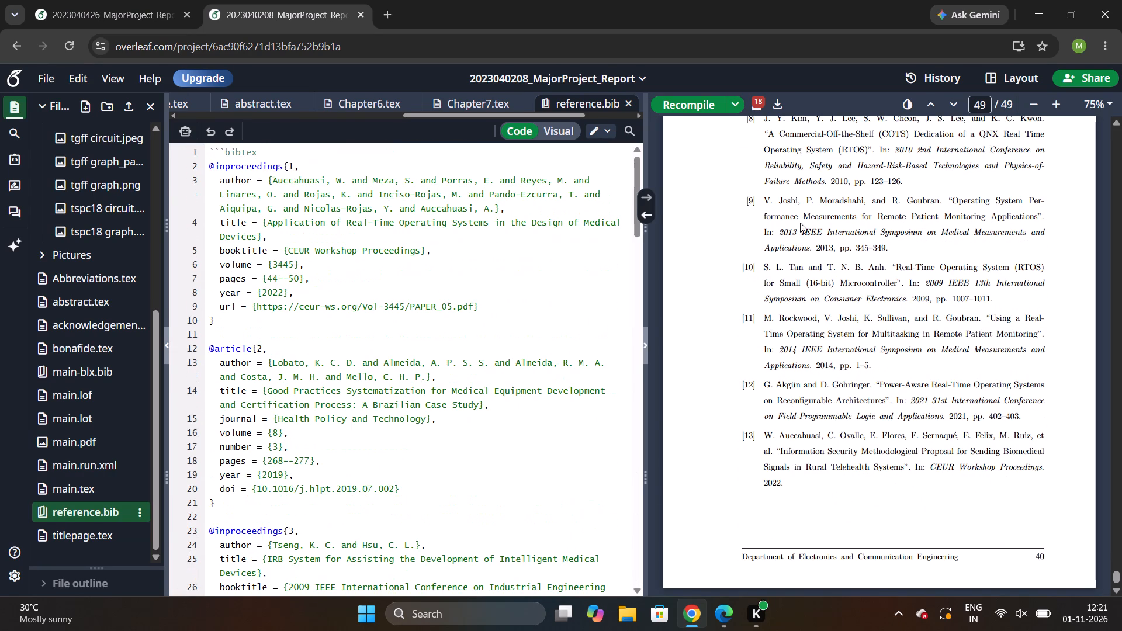
scroll(924, 203, up, 20)
scroll(924, 203, up, 12)
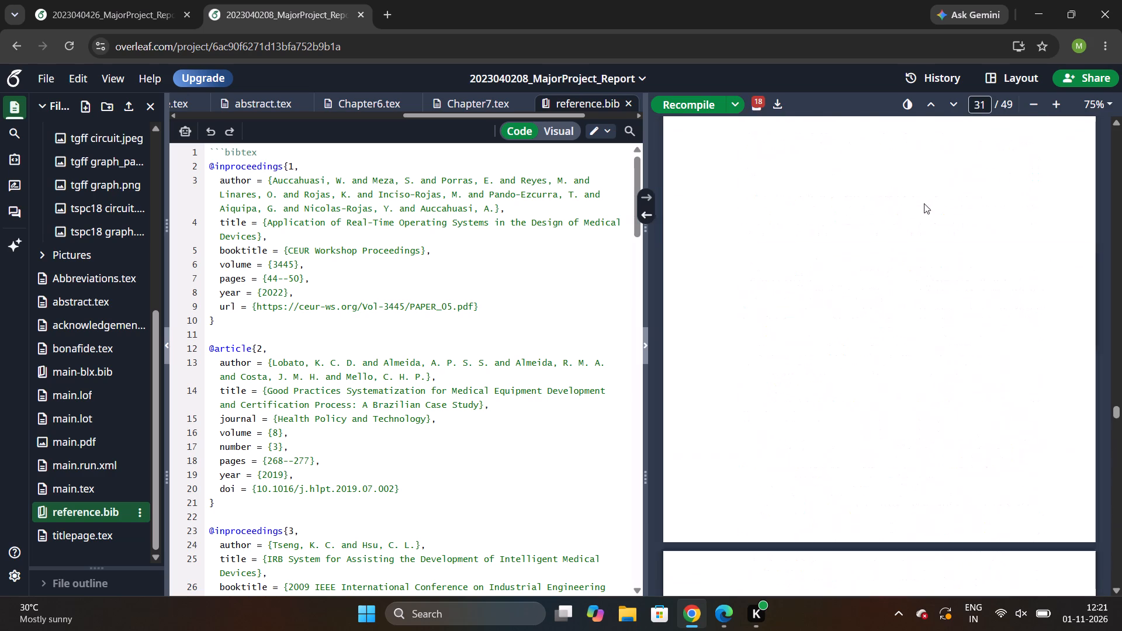
scroll(1002, 264, up, 20)
scroll(1002, 264, up, 4)
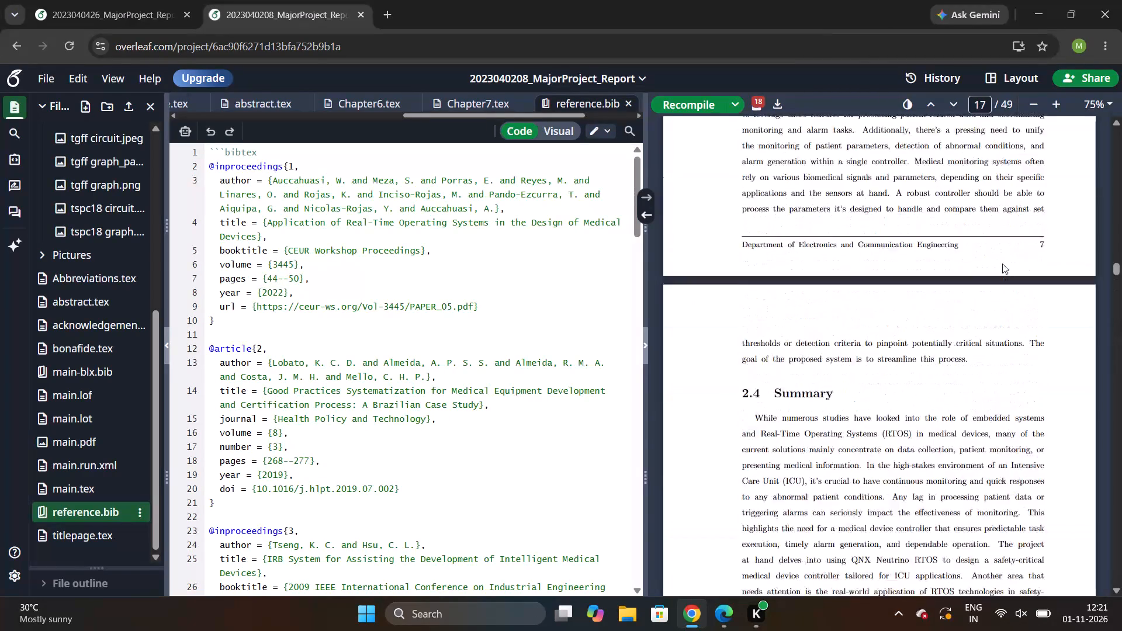
scroll(1002, 264, up, 1)
scroll(1002, 264, down, 8)
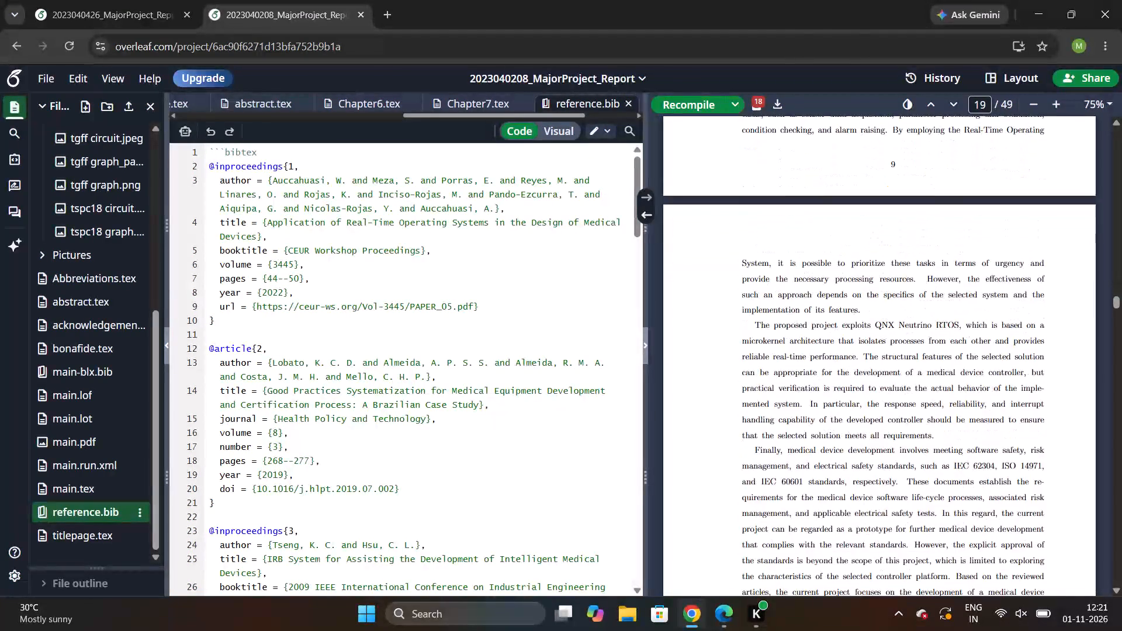
scroll(1002, 264, down, 5)
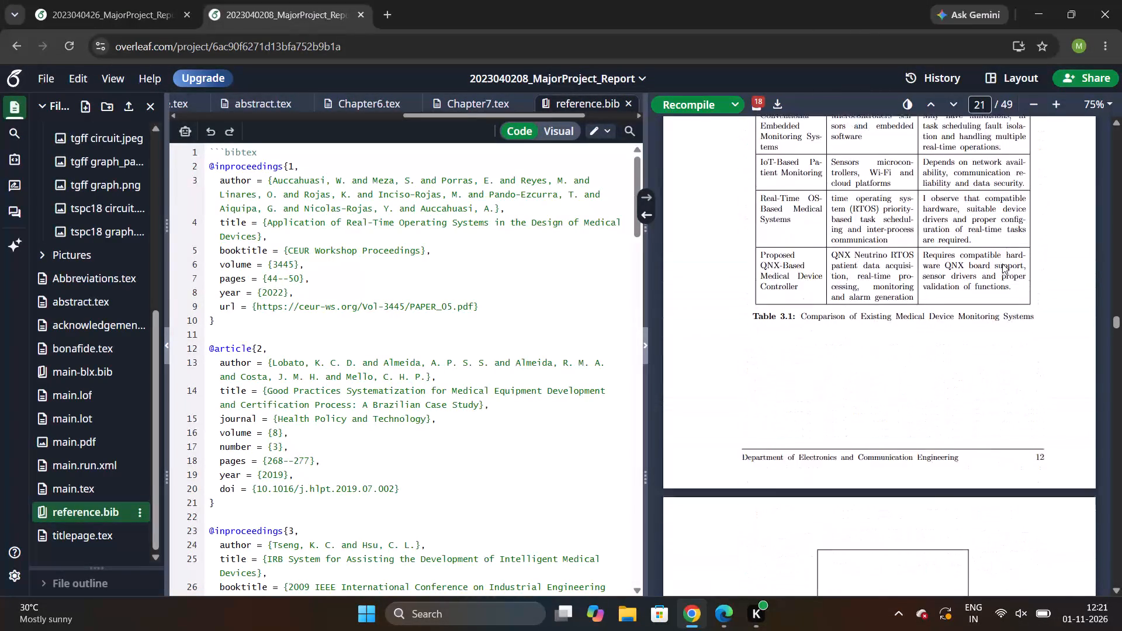
Go to the source of Figure 3.1, the "Existing Block diagram" placeholder, in Chapter3.tex and inspect its image and caption code.
double_click(902, 274)
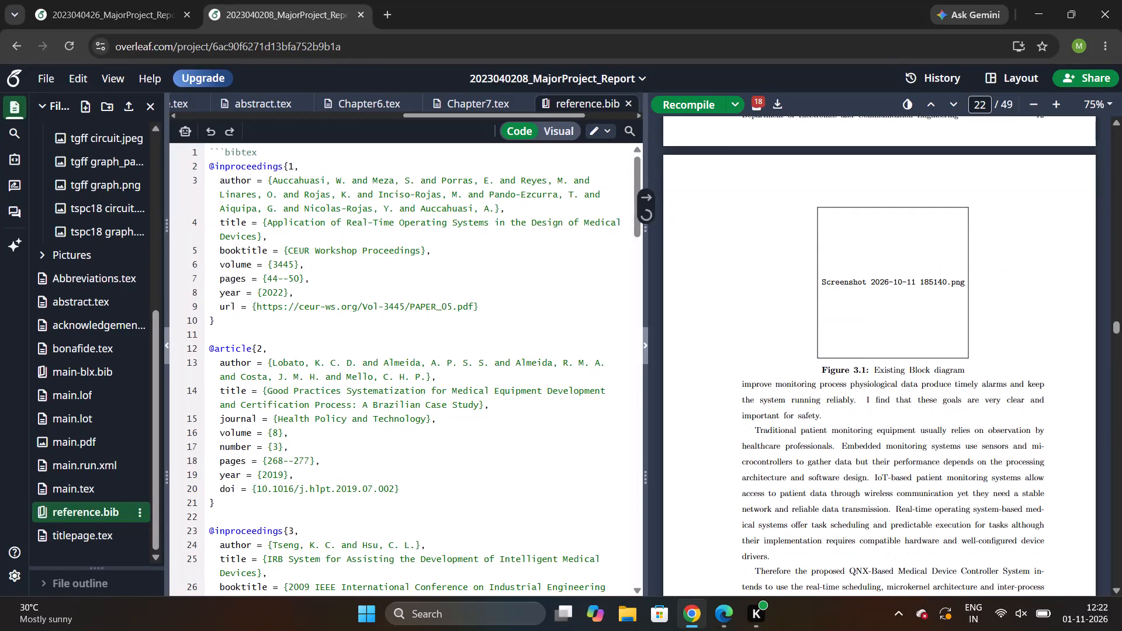
double_click(888, 282)
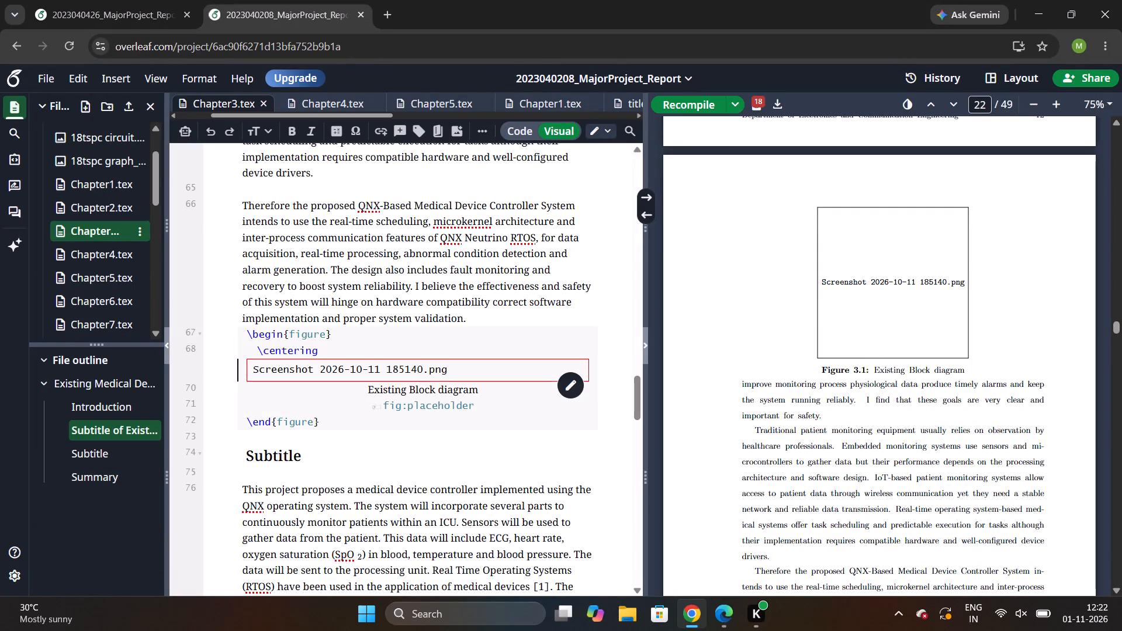
click(502, 385)
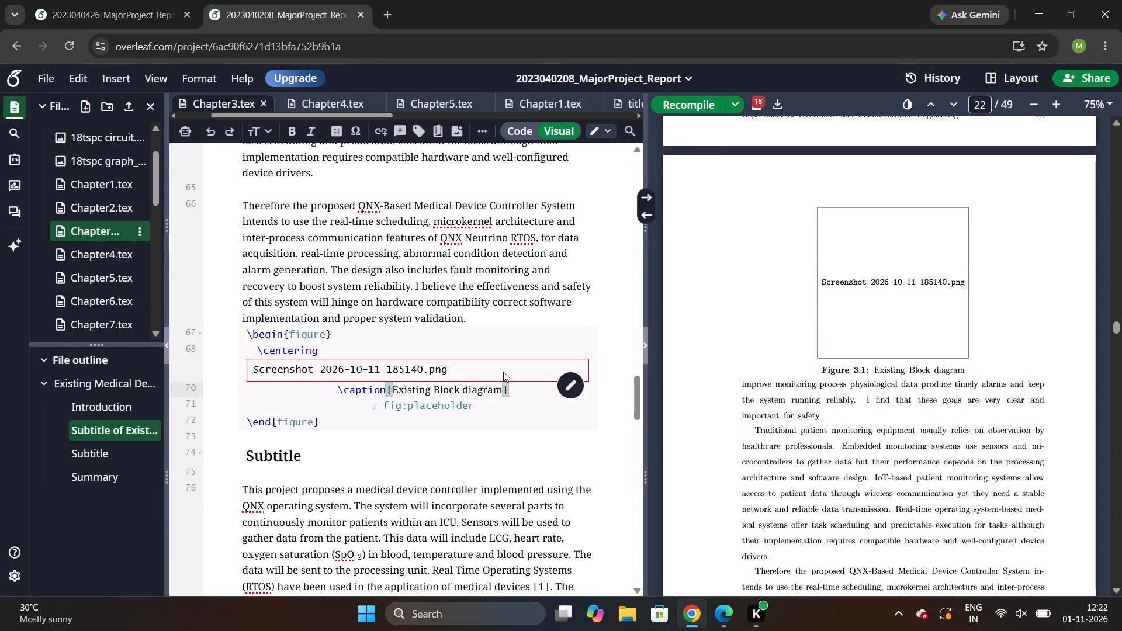
click(501, 371)
click(476, 392)
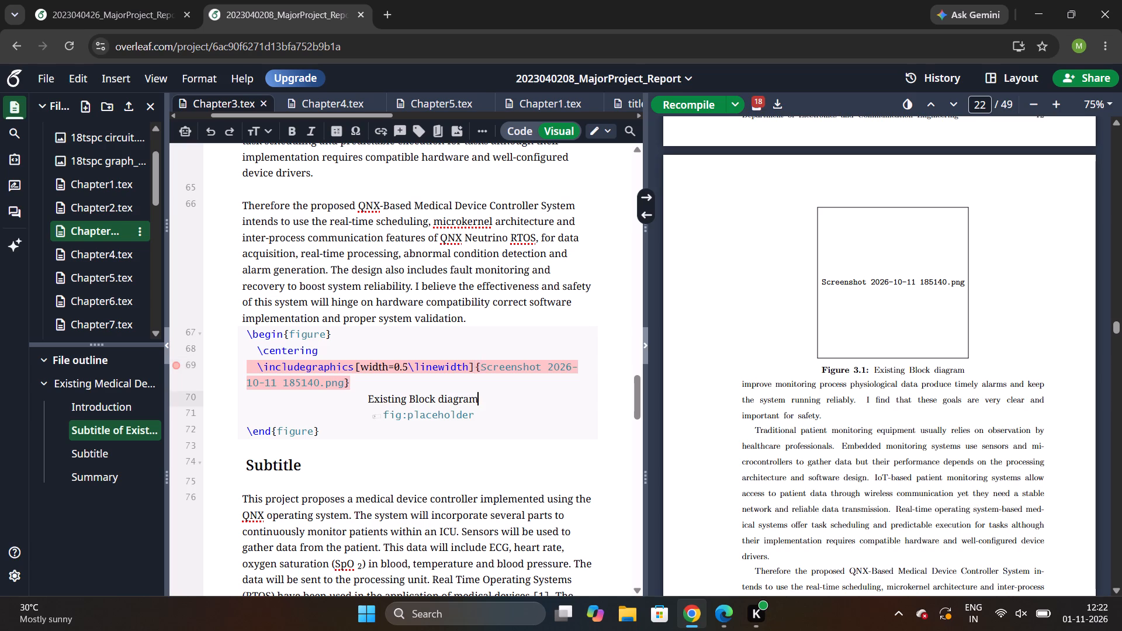
click(459, 376)
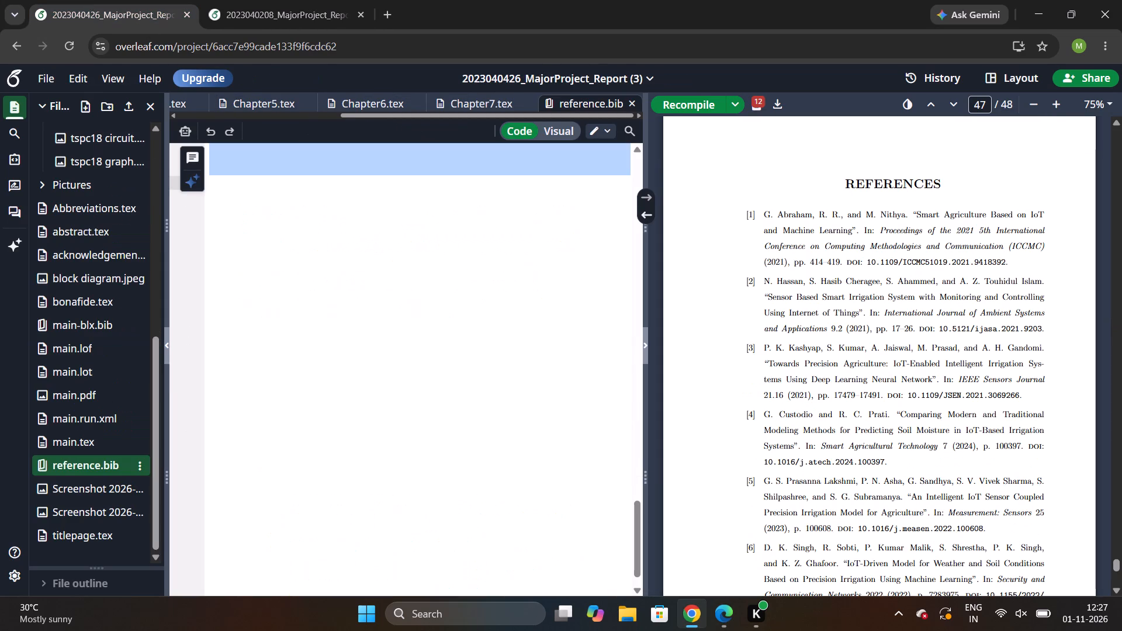
scroll(657, 151, right, 1)
scroll(737, 218, up, 12)
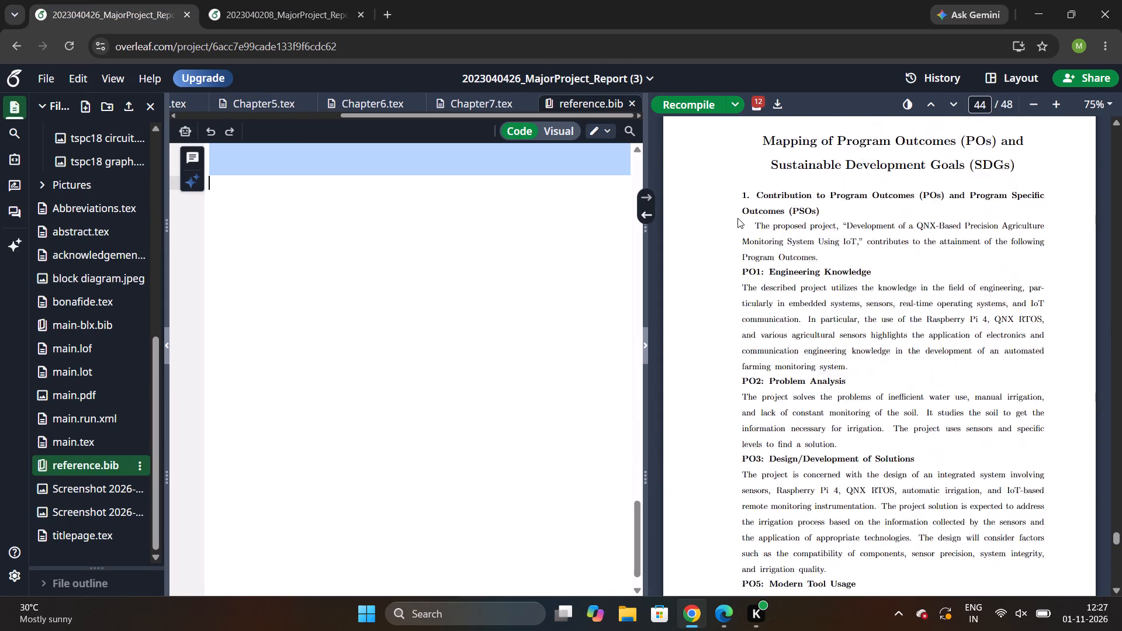
scroll(737, 218, up, 20)
scroll(737, 218, up, 20)
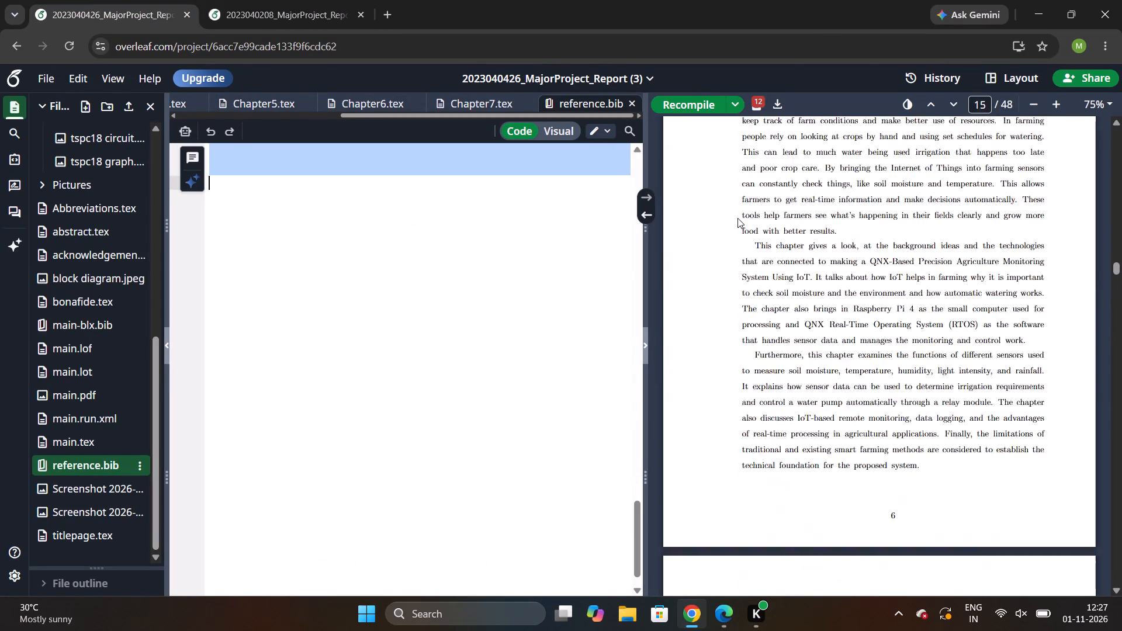
scroll(737, 218, down, 7)
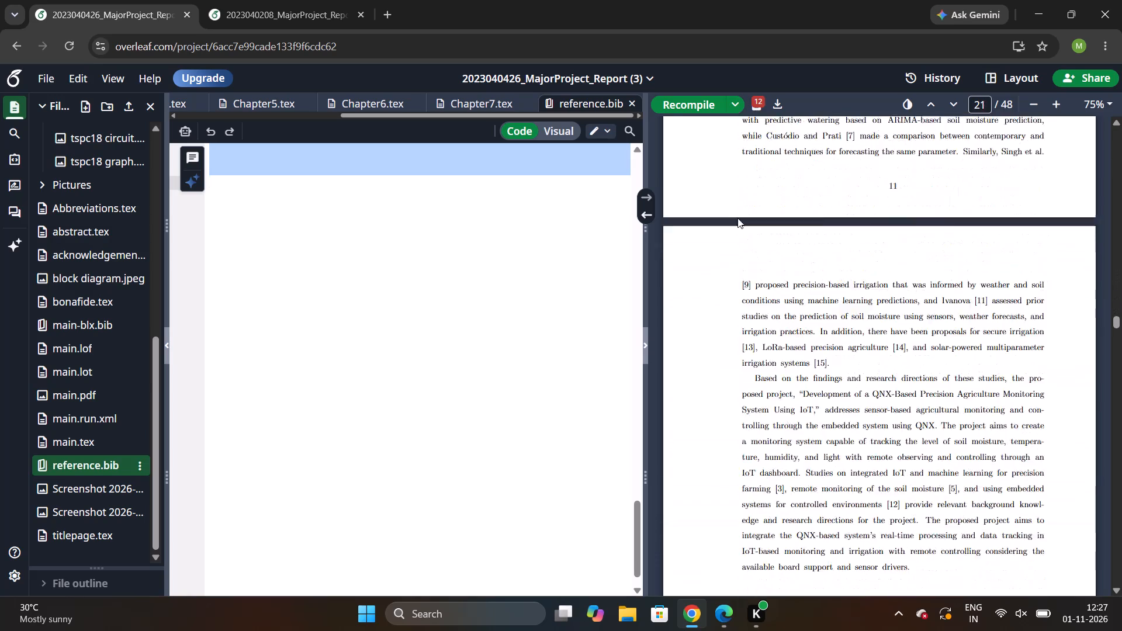
scroll(737, 218, down, 8)
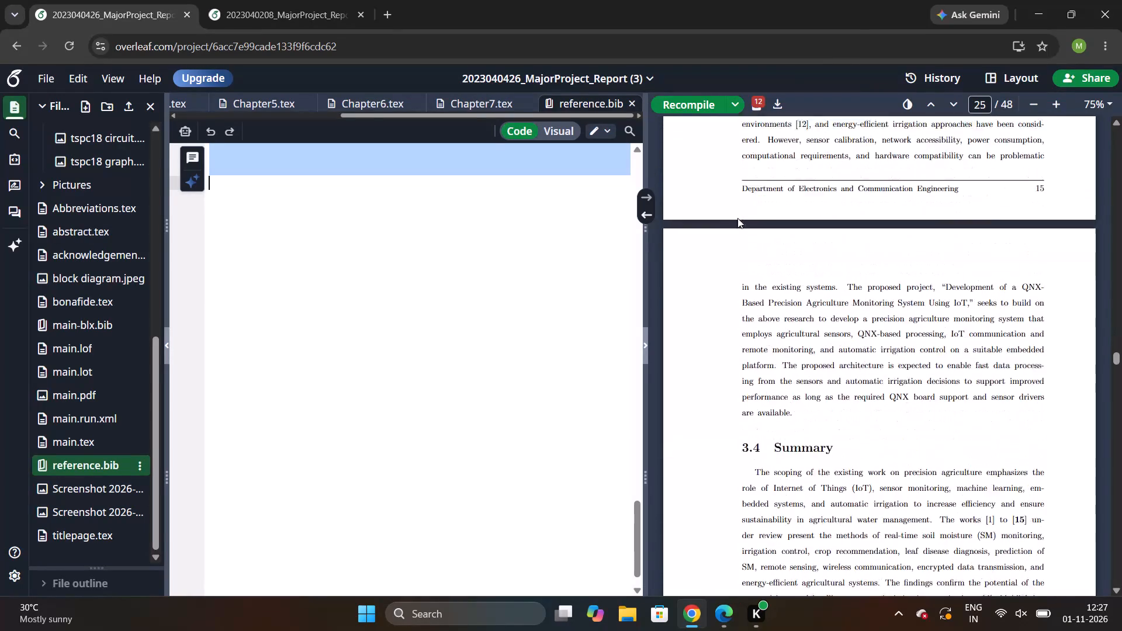
scroll(737, 218, up, 1)
scroll(941, 323, down, 1)
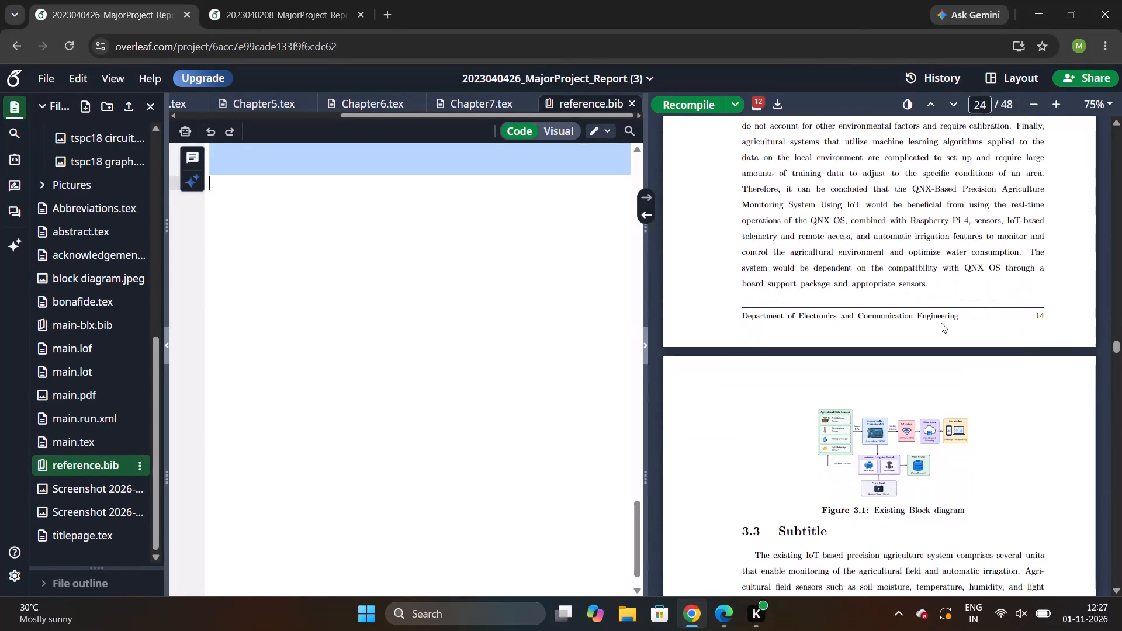
scroll(941, 323, down, 1)
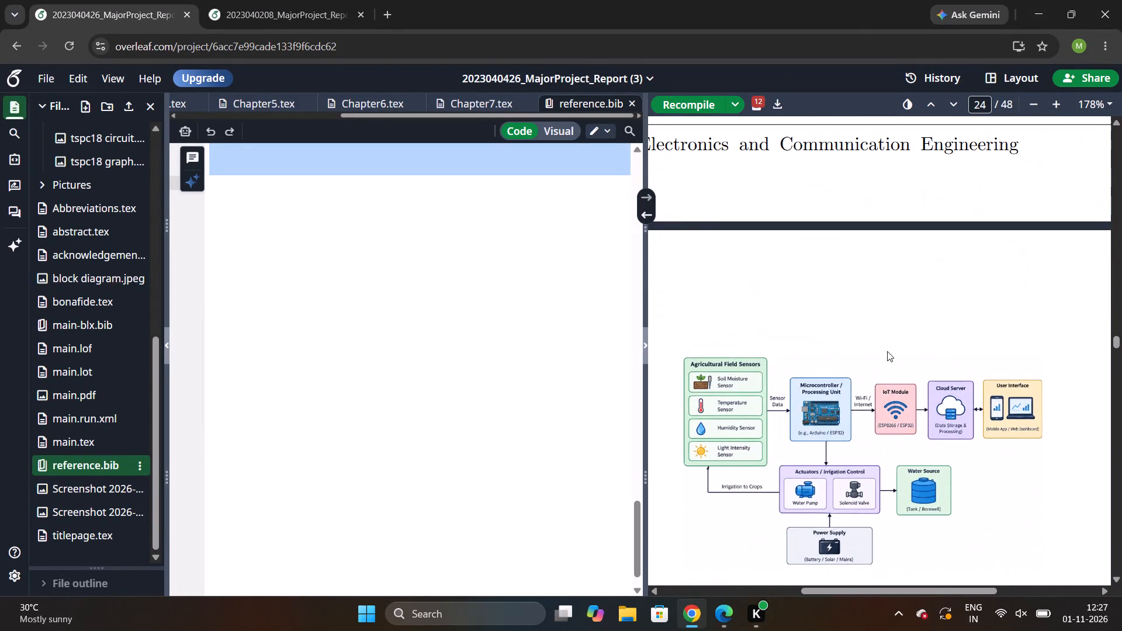
scroll(932, 290, down, 1)
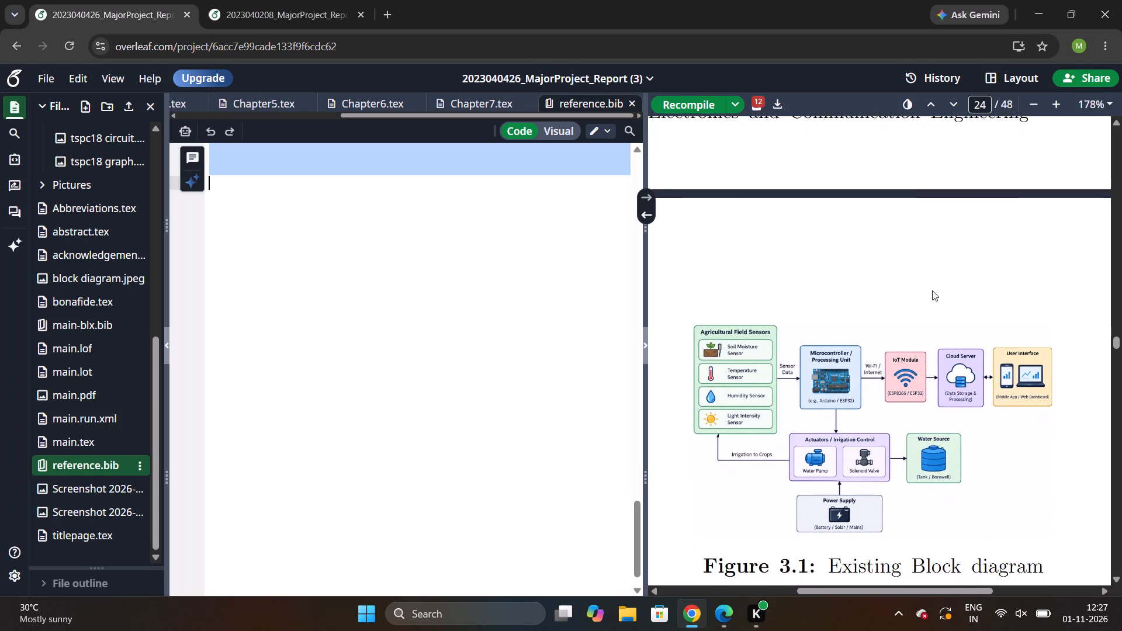
scroll(932, 290, down, 1)
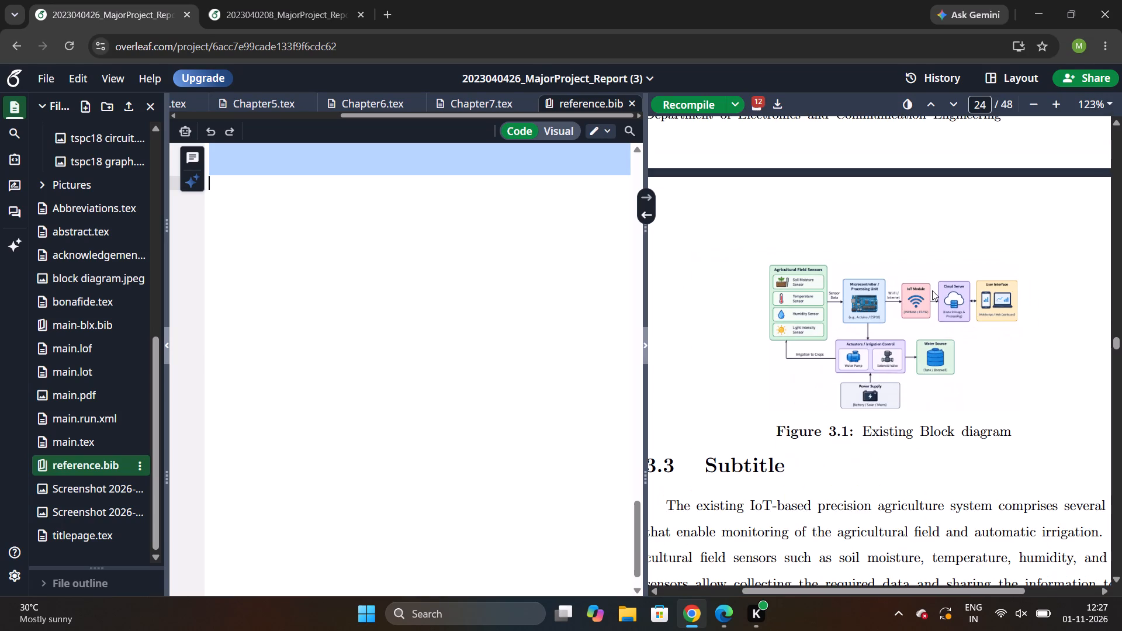
Examine Figure 4.1, Proposed Methodology, in the precision agriculture report's compiled PDF.
scroll(932, 290, down, 2)
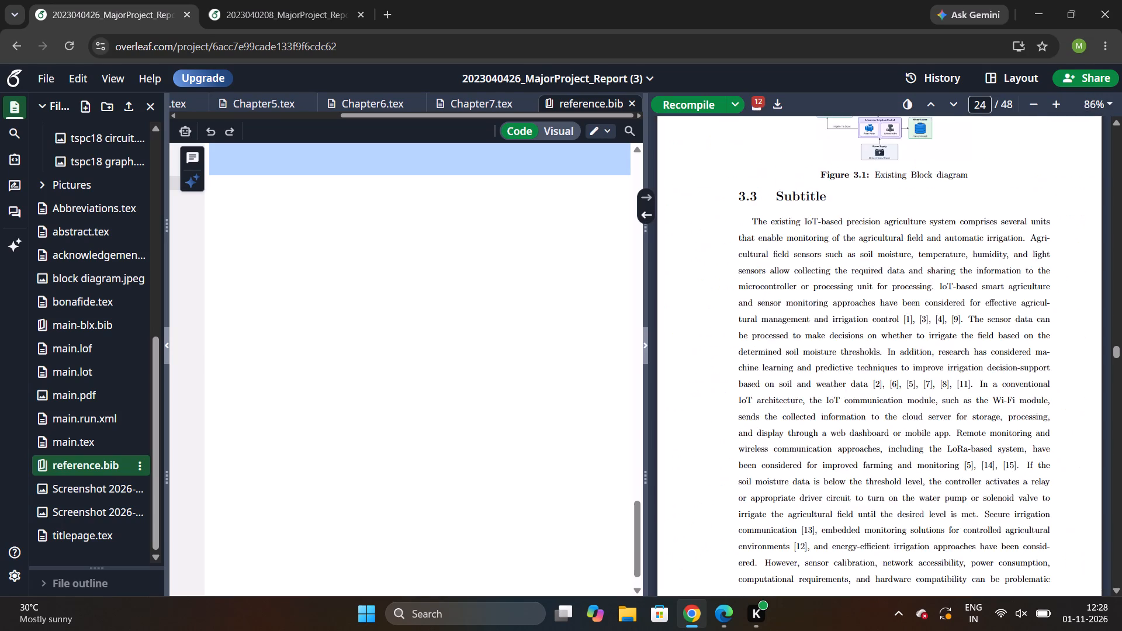
scroll(932, 290, down, 5)
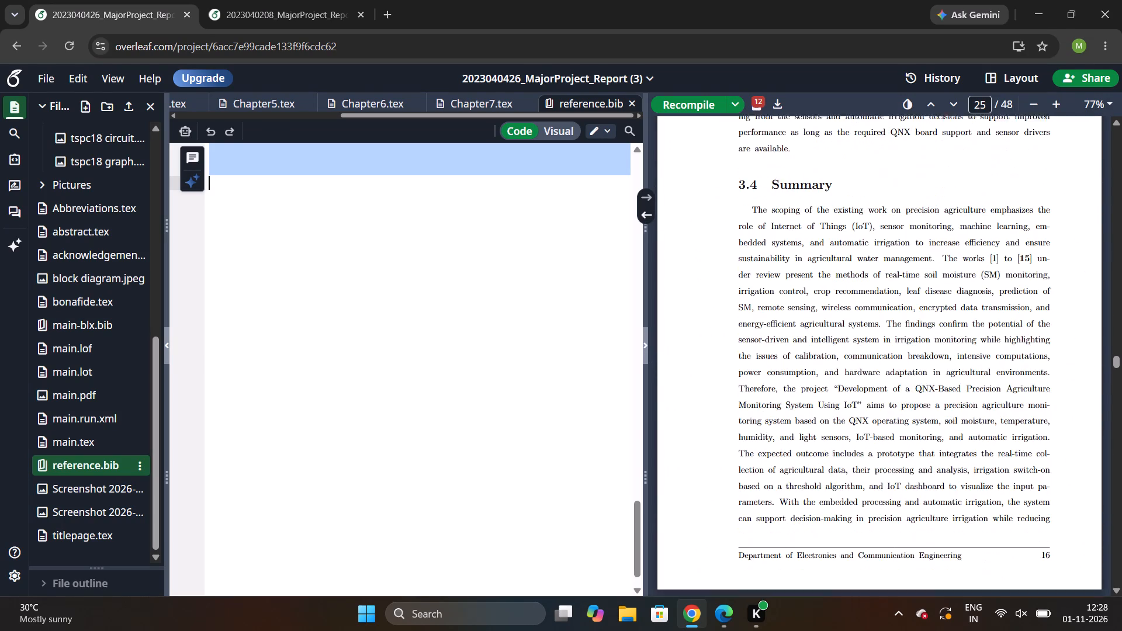
scroll(932, 290, down, 4)
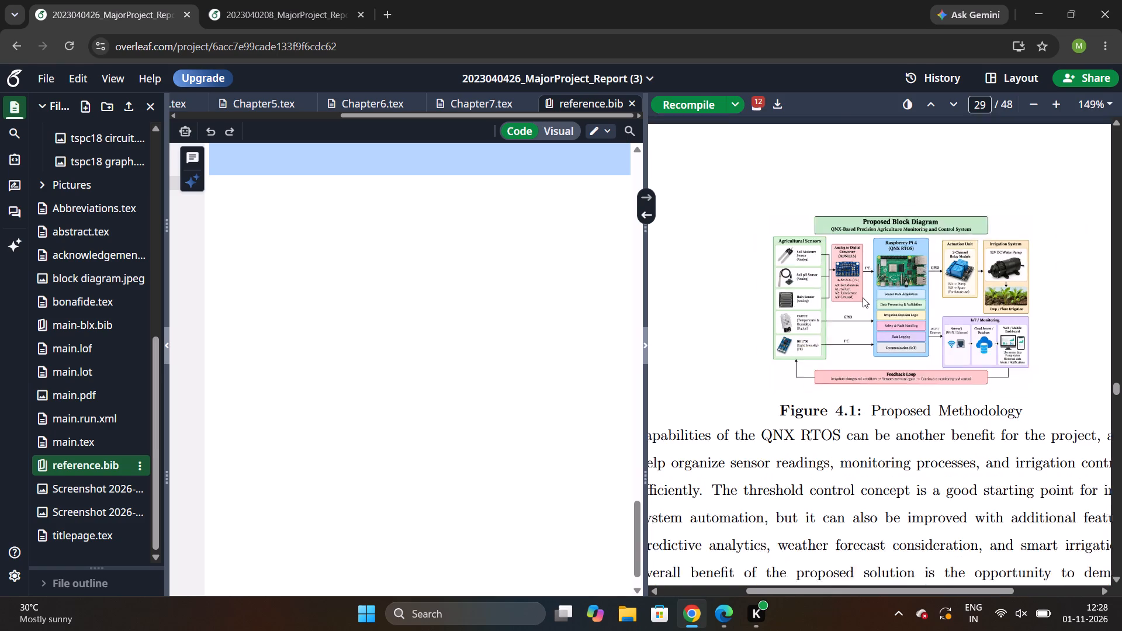
scroll(899, 289, up, 1)
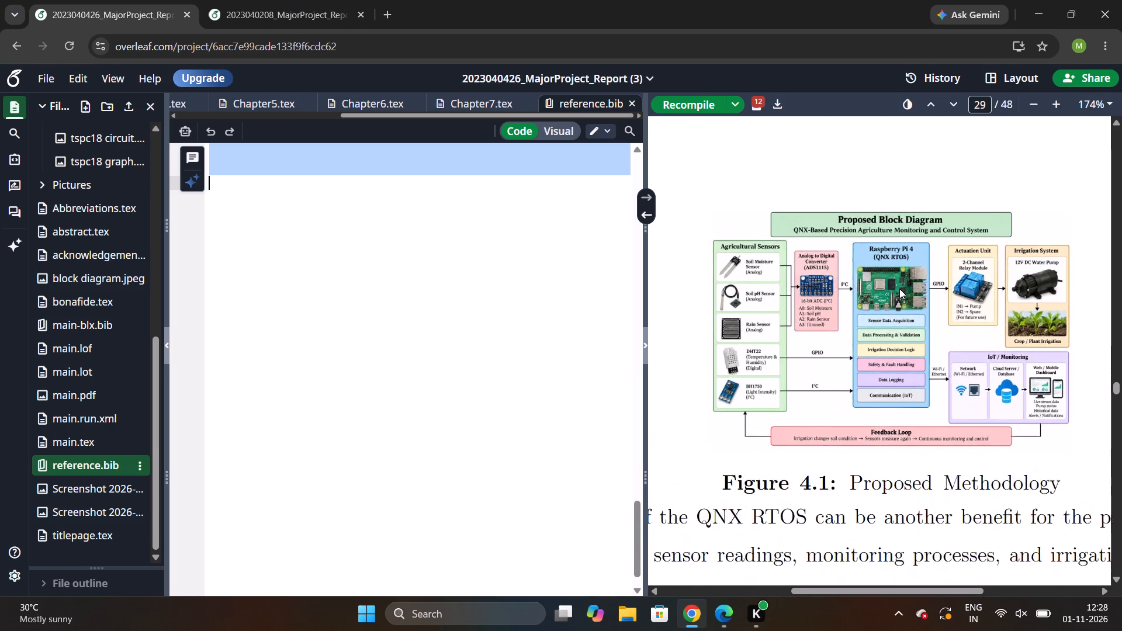
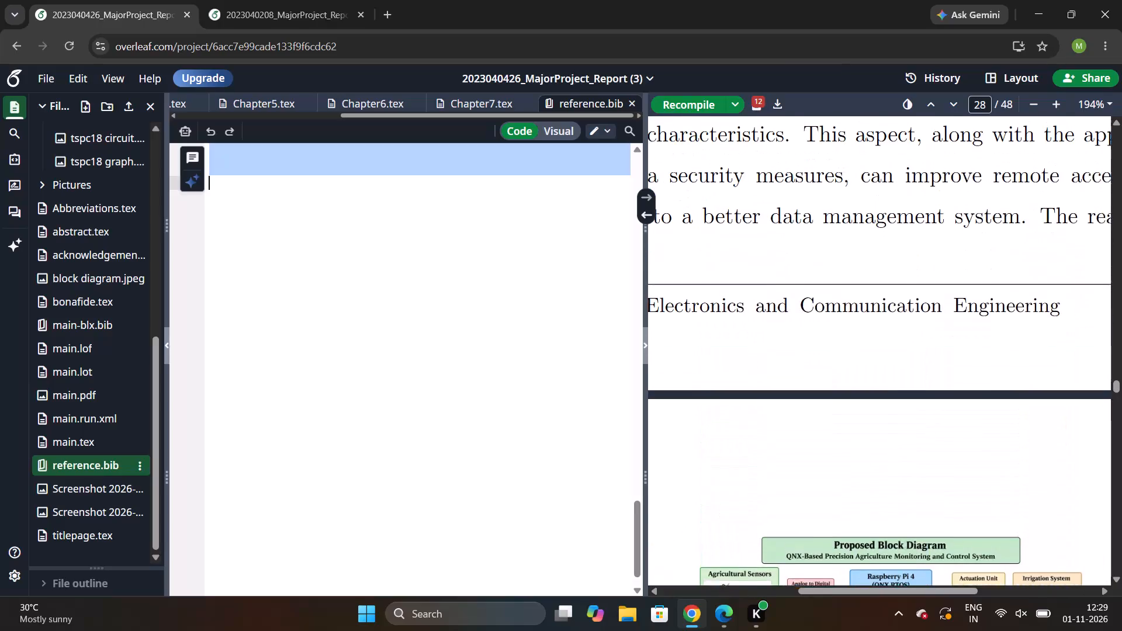
Return to Figure 3.1, Existing Block diagram, in the precision agriculture report's compiled PDF and examine it enlarged.
scroll(899, 289, up, 2)
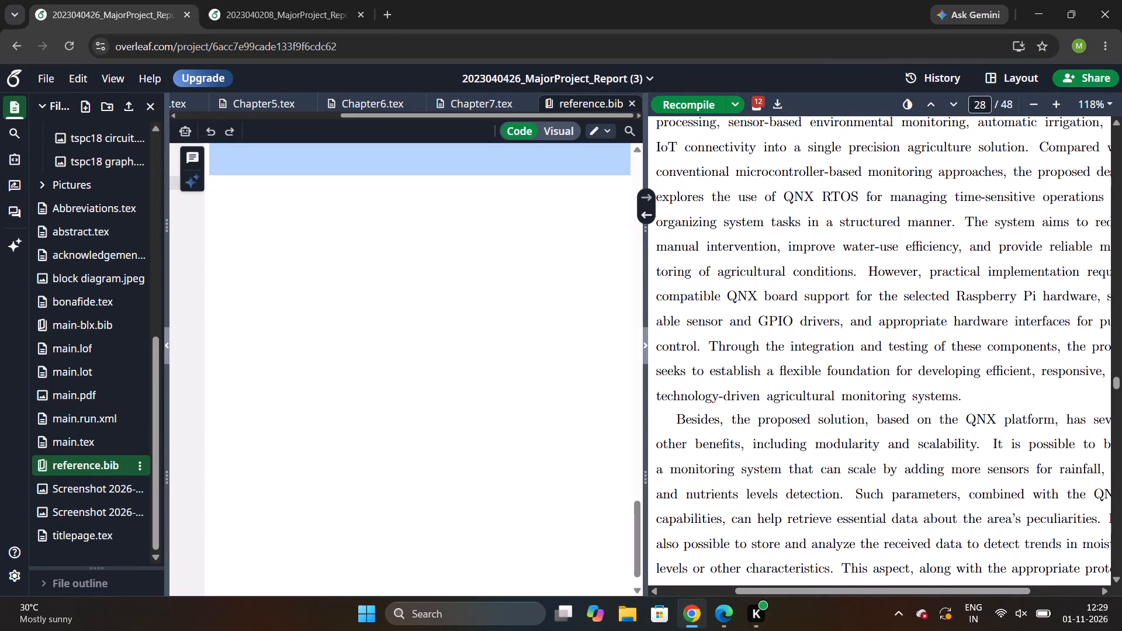
scroll(956, 244, up, 6)
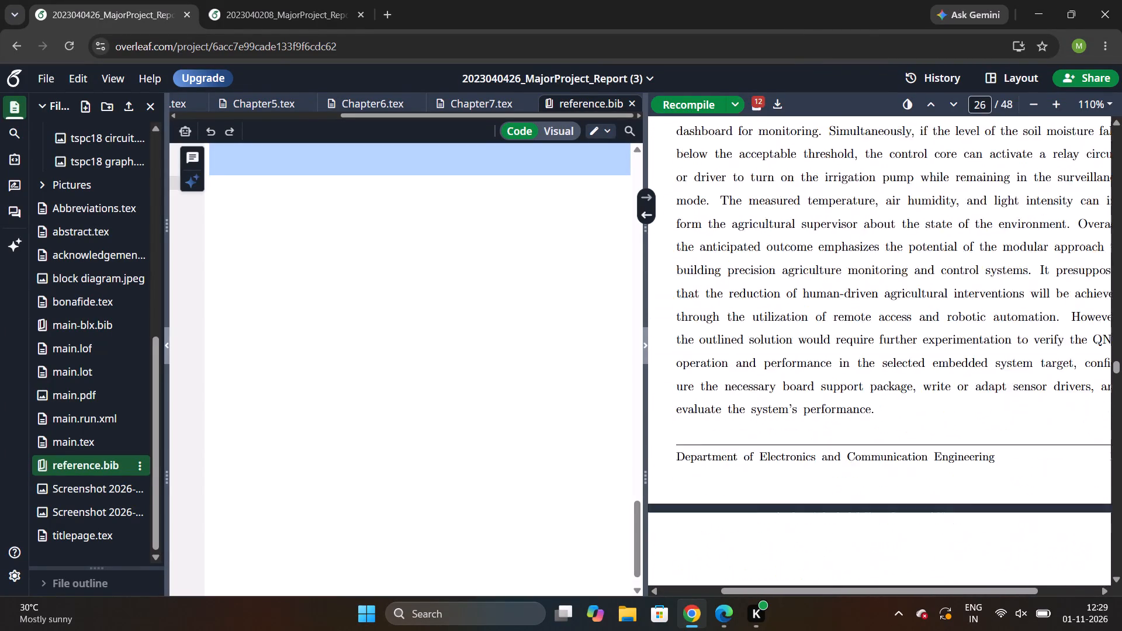
click(956, 244)
scroll(956, 244, down, 1)
scroll(956, 244, up, 2)
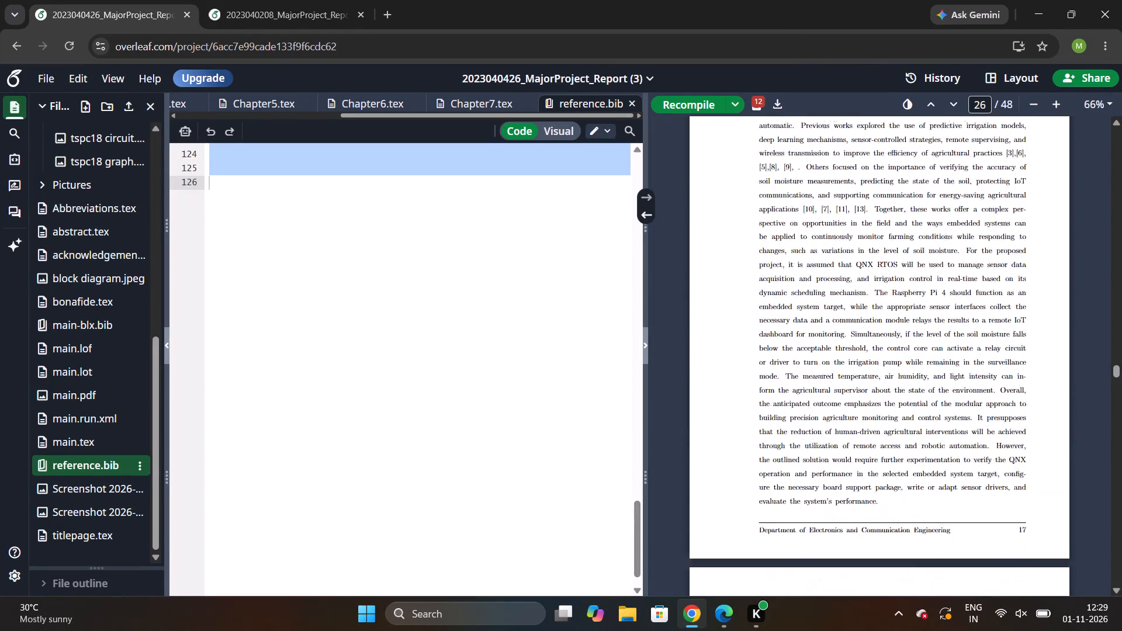
scroll(956, 244, up, 4)
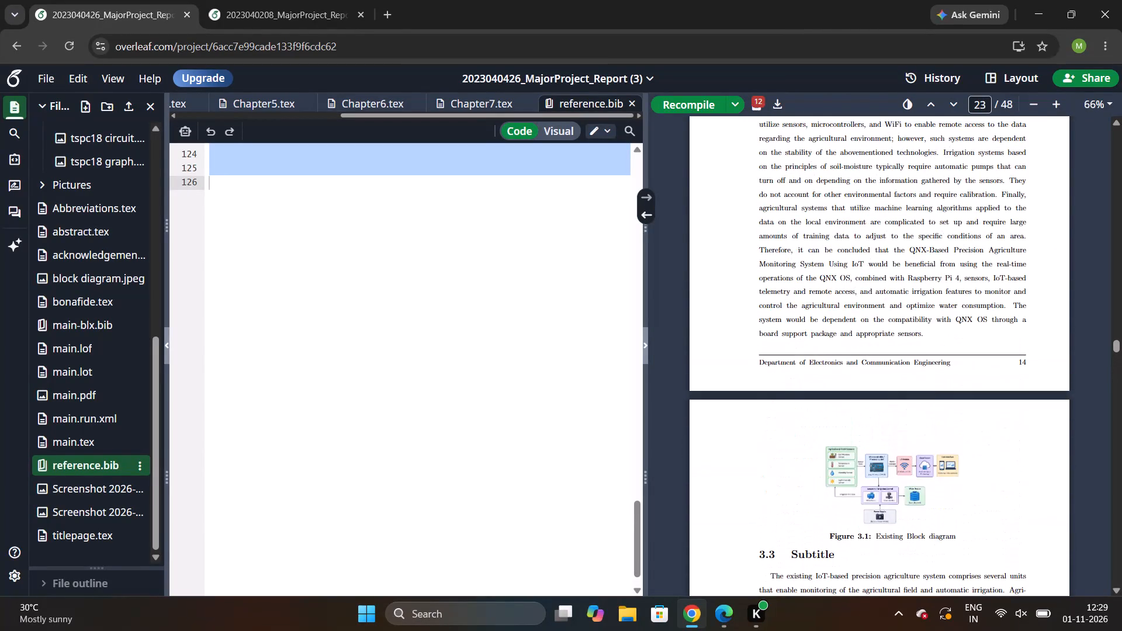
scroll(956, 244, down, 1)
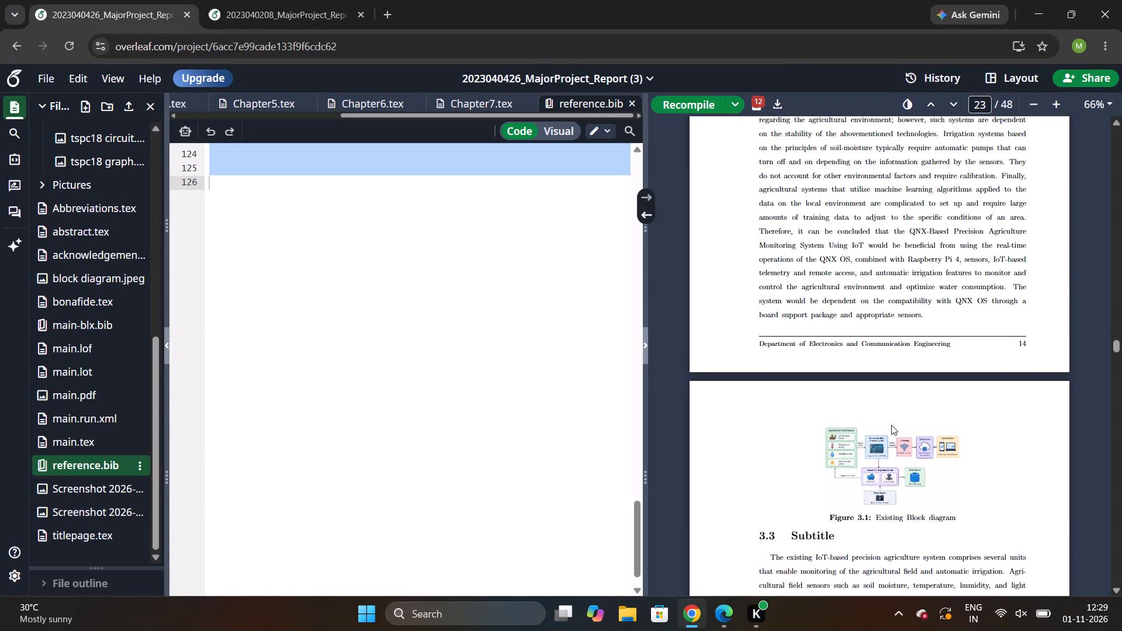
scroll(909, 437, down, 1)
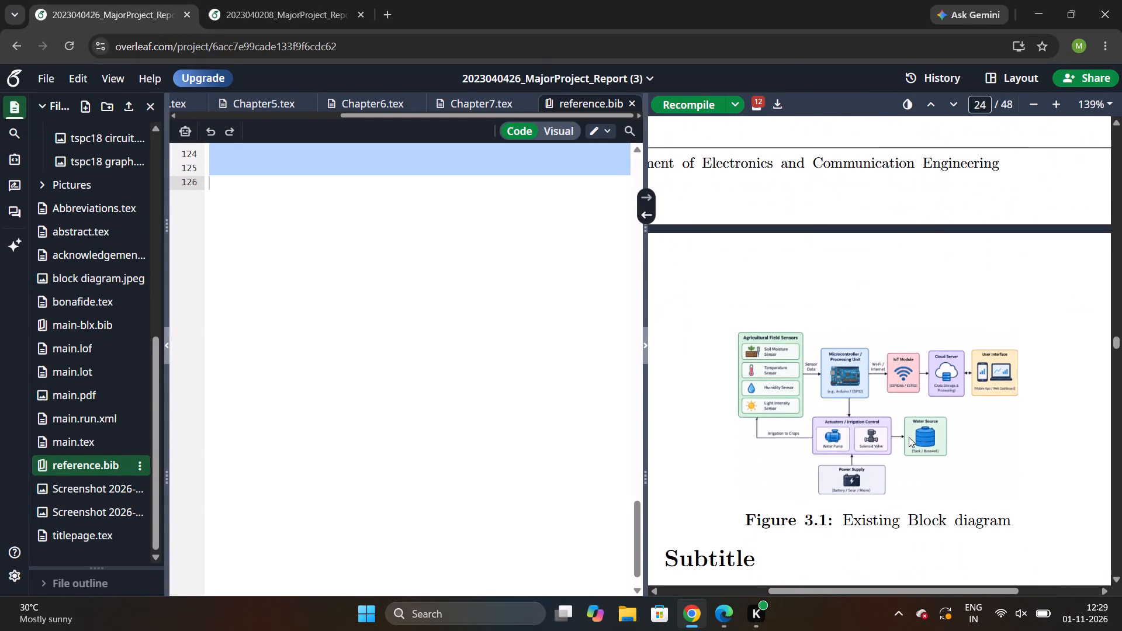
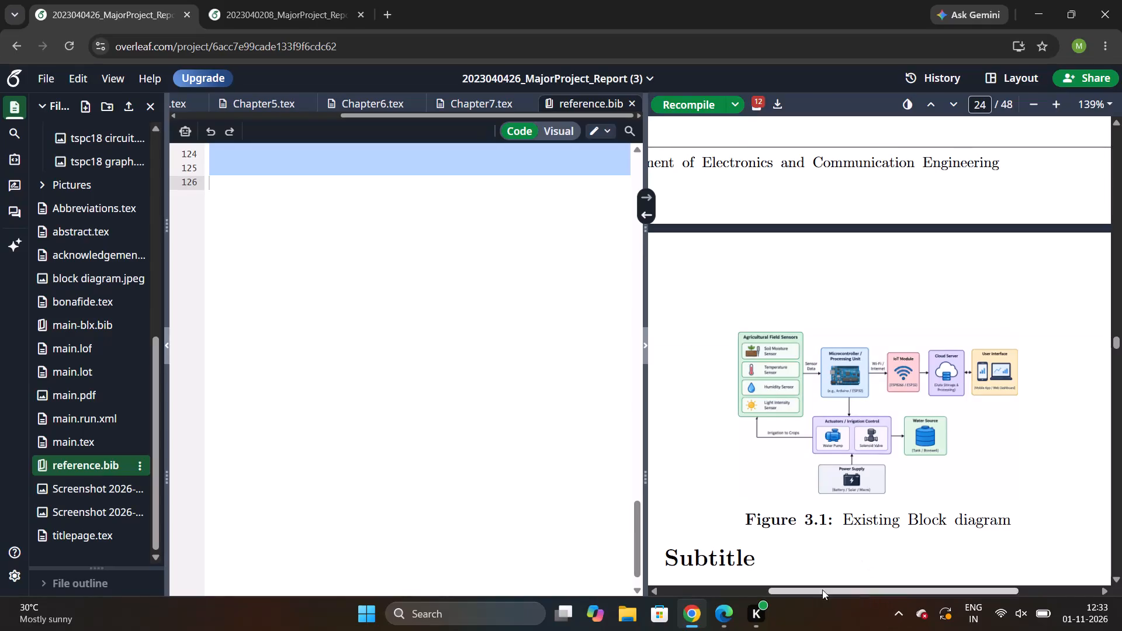
Open the Windows search.
click(493, 614)
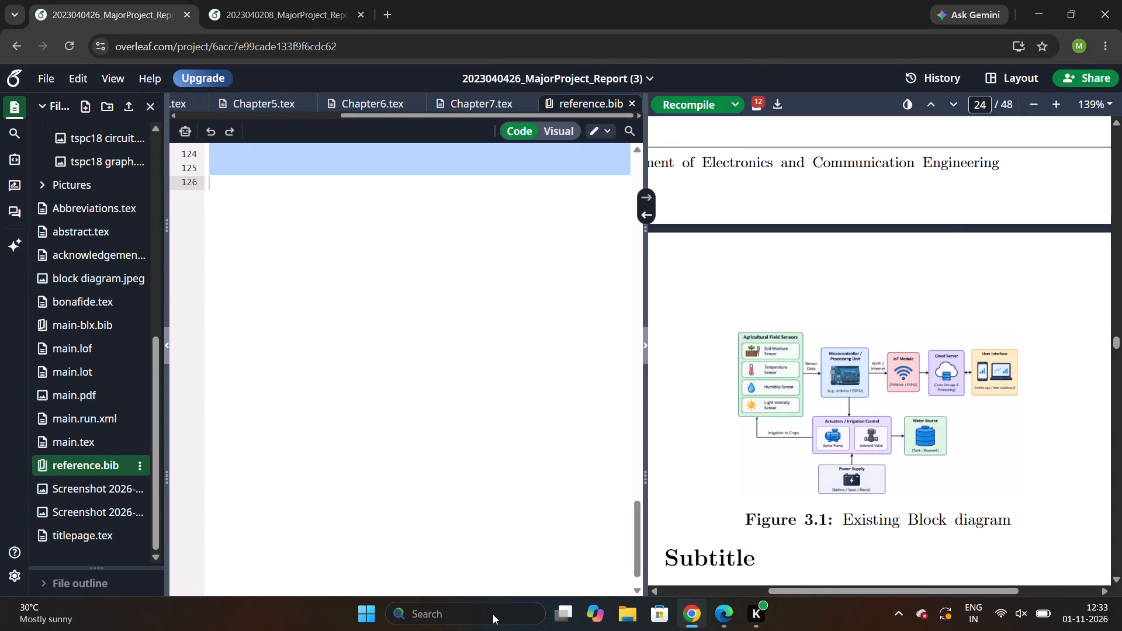
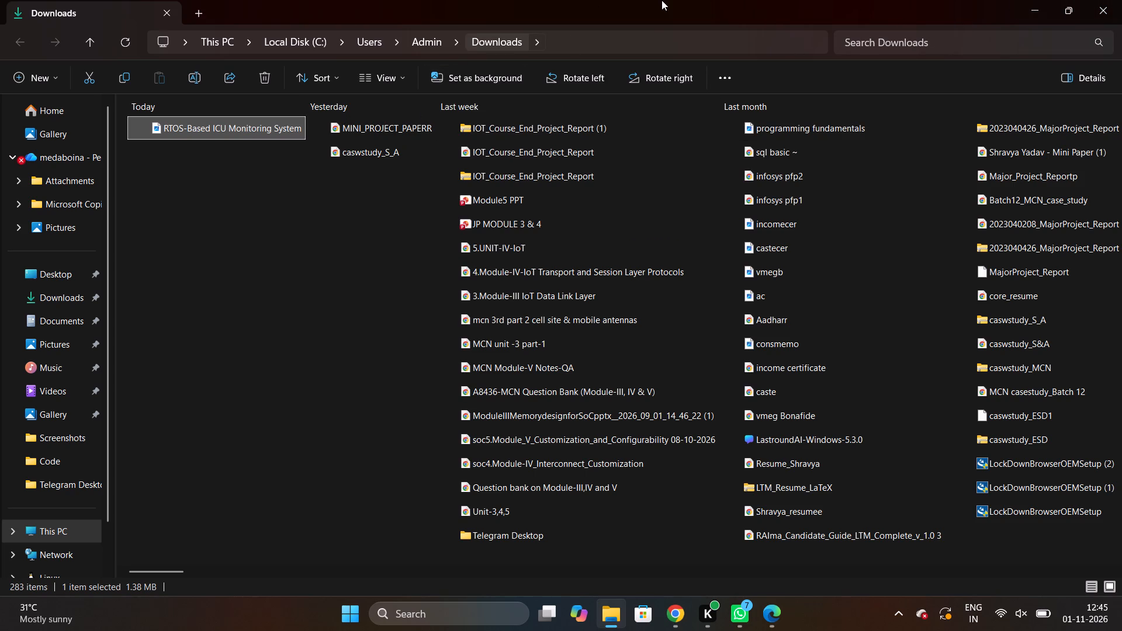
click(1107, 0)
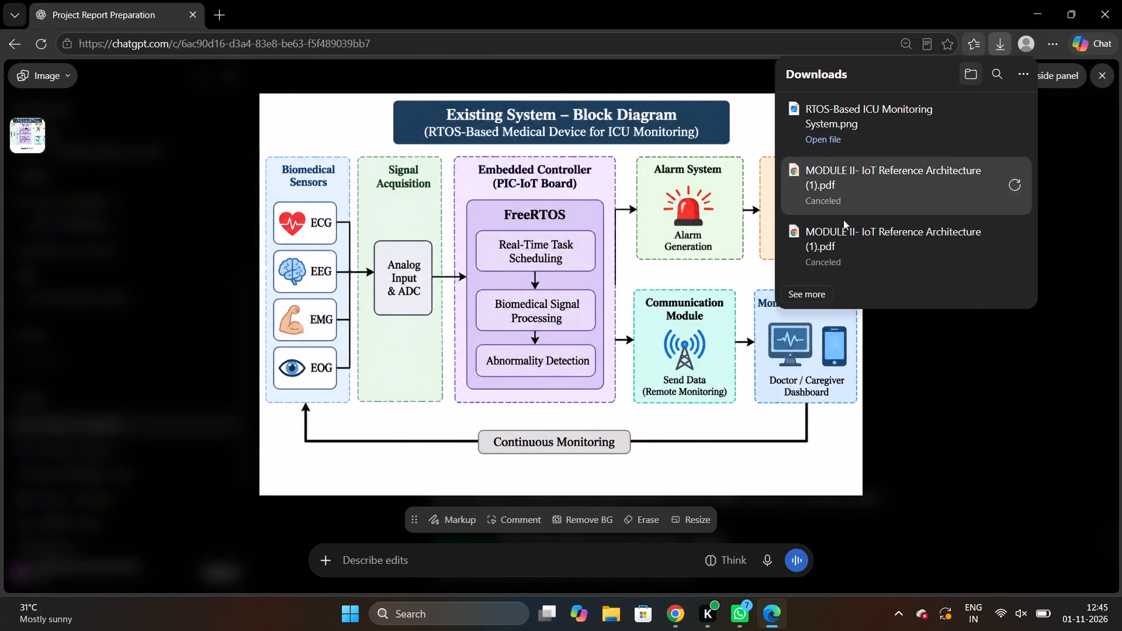
drag(983, 331, 839, 220)
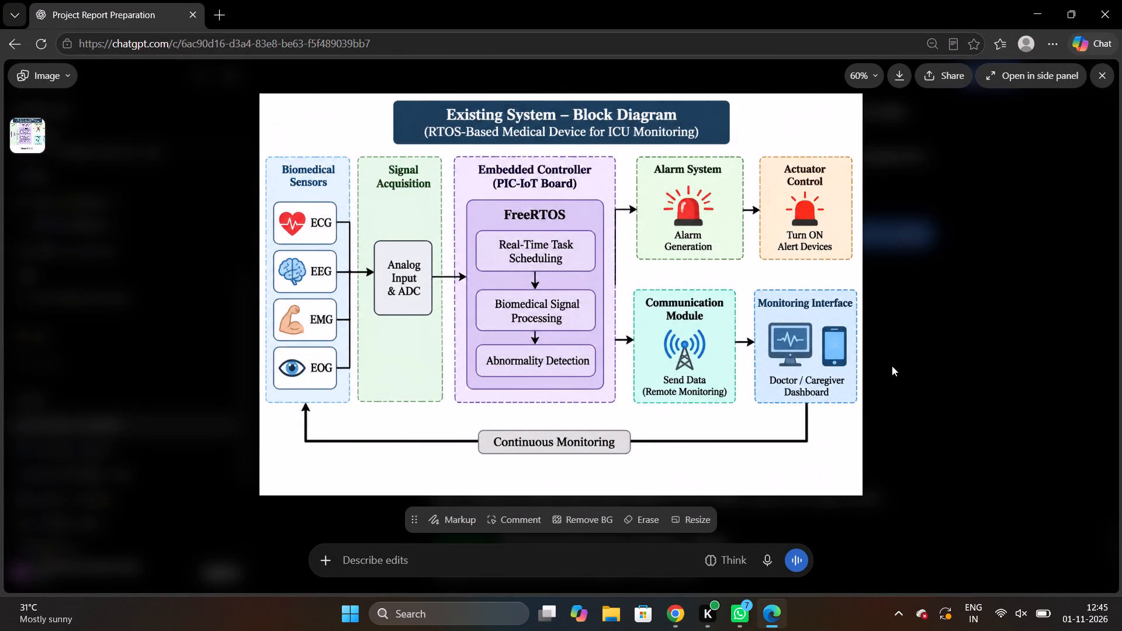
Back in the Overleaf medical device report in Chrome, delete the missing screenshot's file name from the existing block diagram's \includegraphics in Chapter3.tex.
click(671, 608)
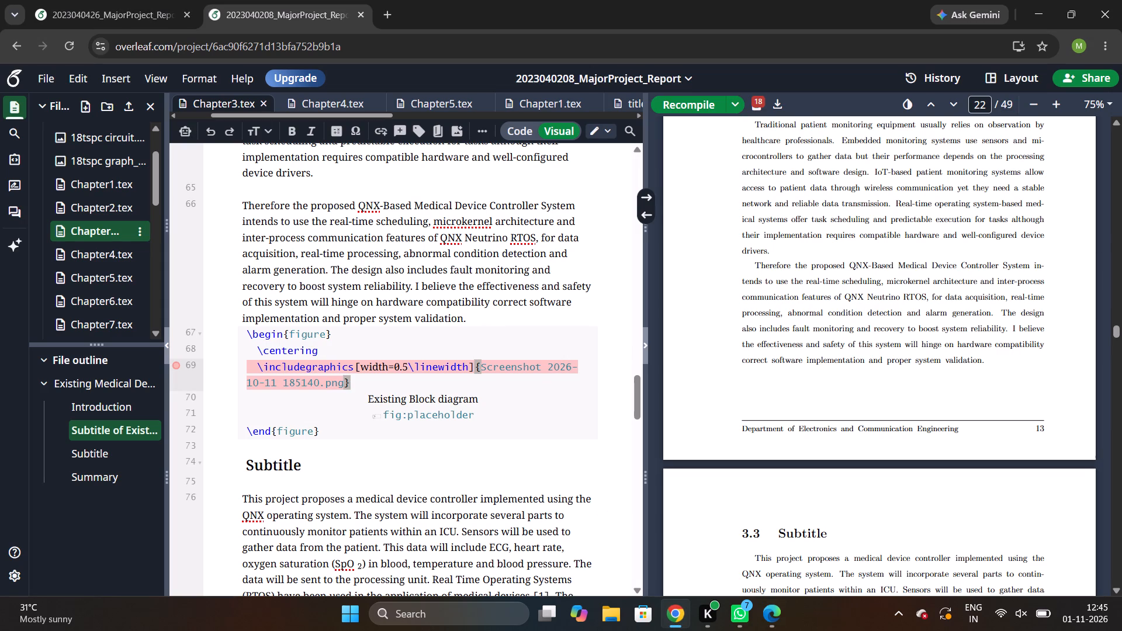
click(345, 383)
key(BackSpace)
key(BackSpace)
key(BackSpace)
key(BackSpace)
key(BackSpace)
key(BackSpace)
key(BackSpace)
key(BackSpace)
key(BackSpace)
key(BackSpace)
key(BackSpace)
key(BackSpace)
key(BackSpace)
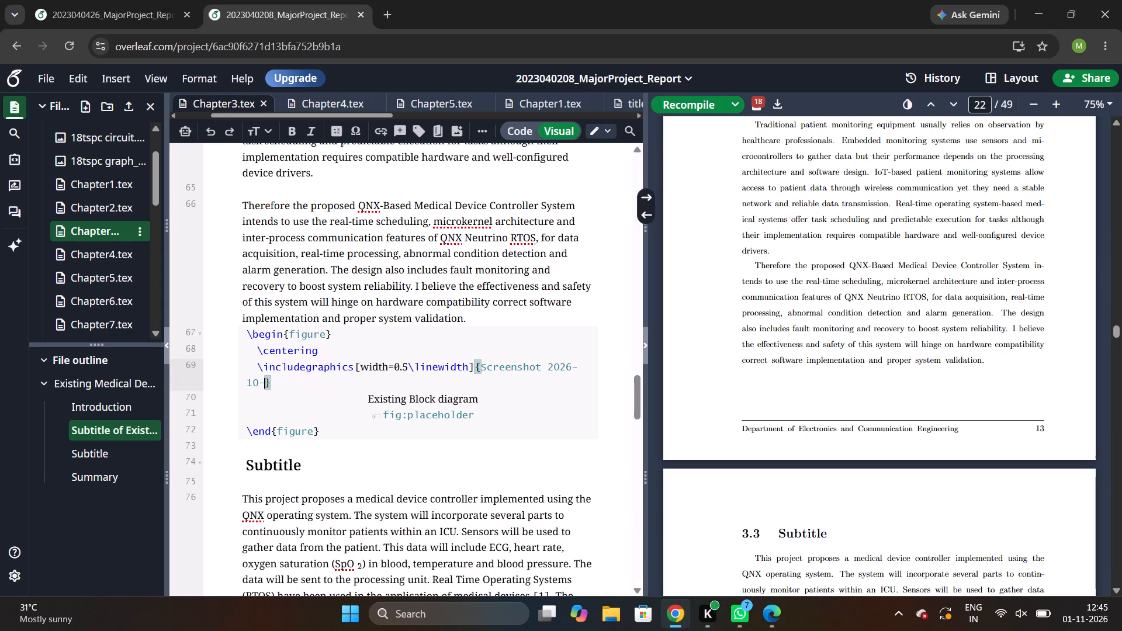
key(BackSpace)
key(BackSpace)
key(BackSpace)
key(BackSpace)
key(BackSpace)
key(BackSpace)
key(BackSpace)
key(BackSpace)
key(BackSpace)
key(BackSpace)
key(BackSpace)
key(BackSpace)
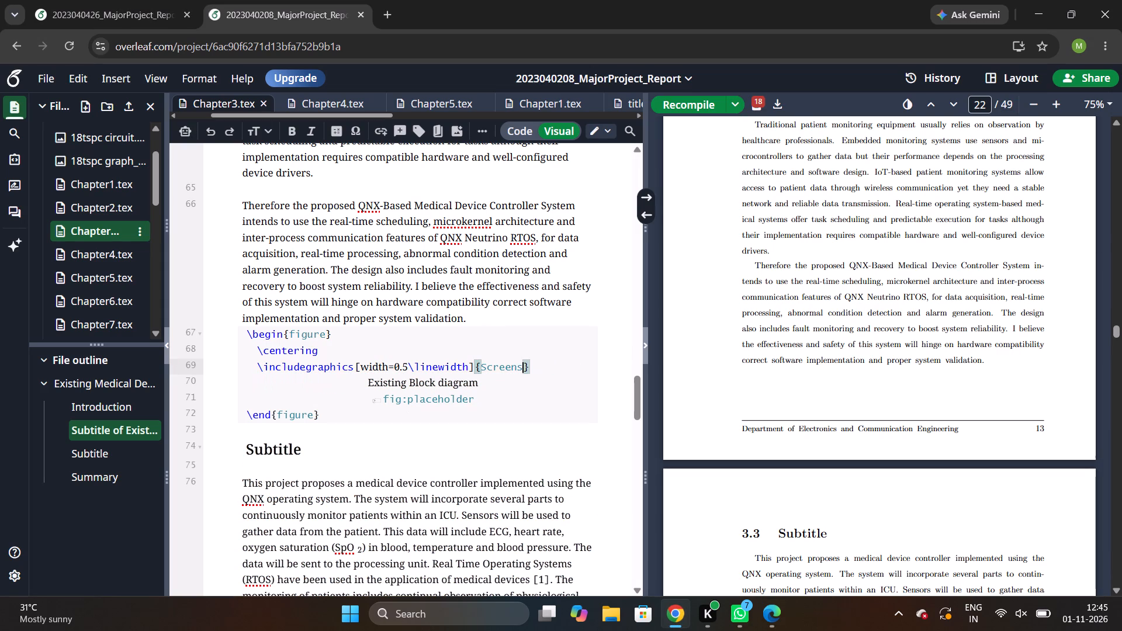
key(BackSpace)
key(BackSpace)
key(BackSpace)
key(BackSpace)
key(BackSpace)
key(BackSpace)
key(BackSpace)
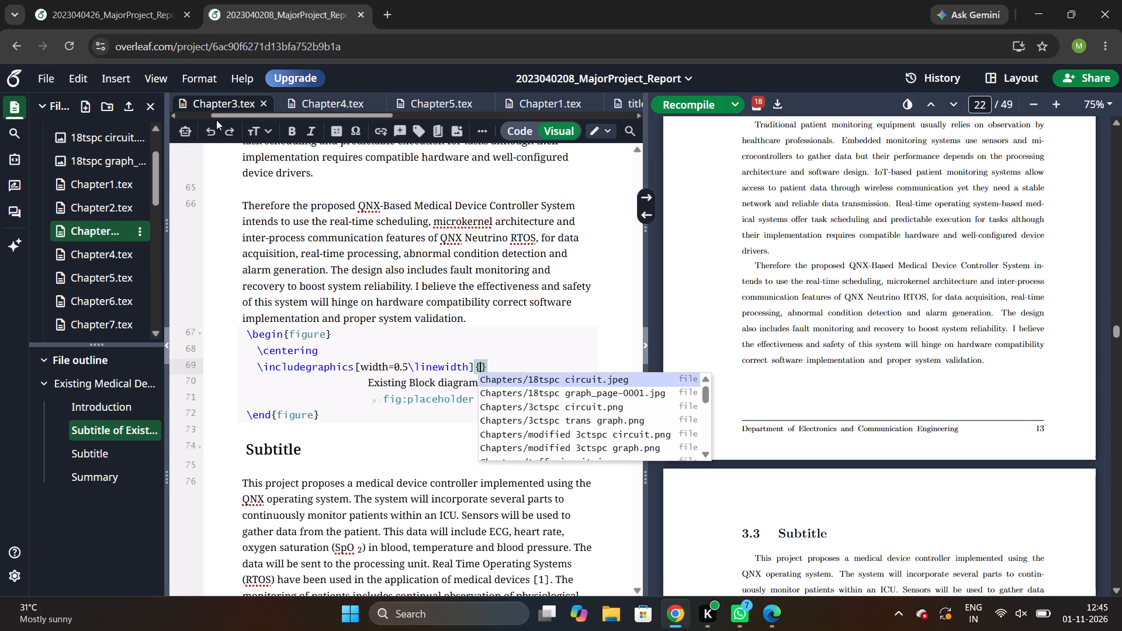
Upload RTOS-Based ICU Monitoring System.png from the computer and insert it as a half-width figure with caption and label at line 69.
click(217, 6)
click(110, 75)
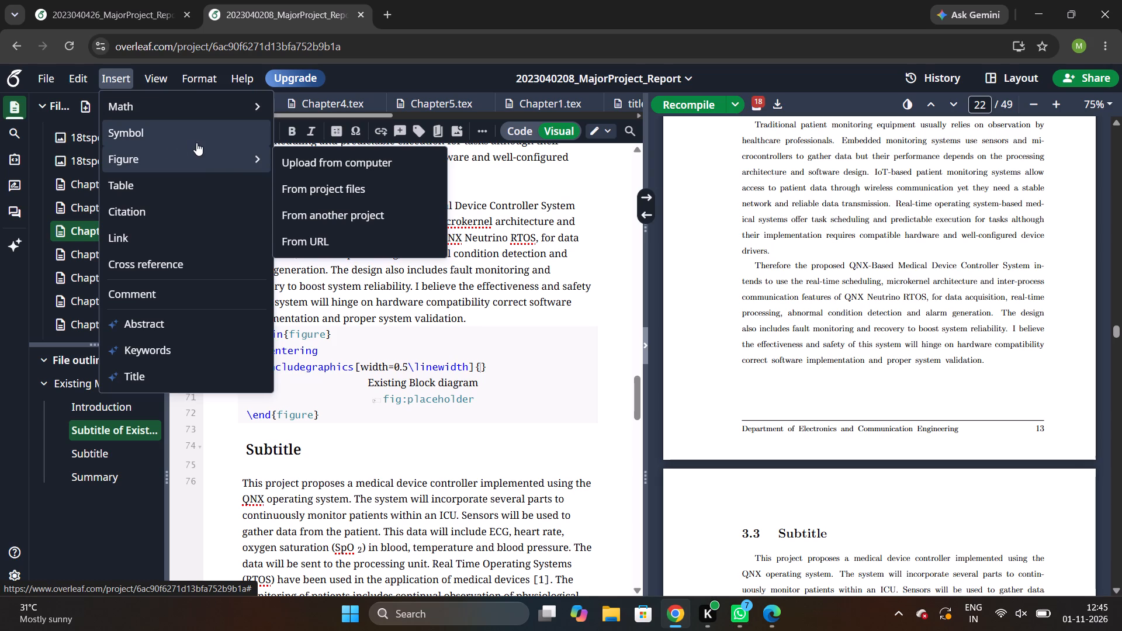
click(300, 154)
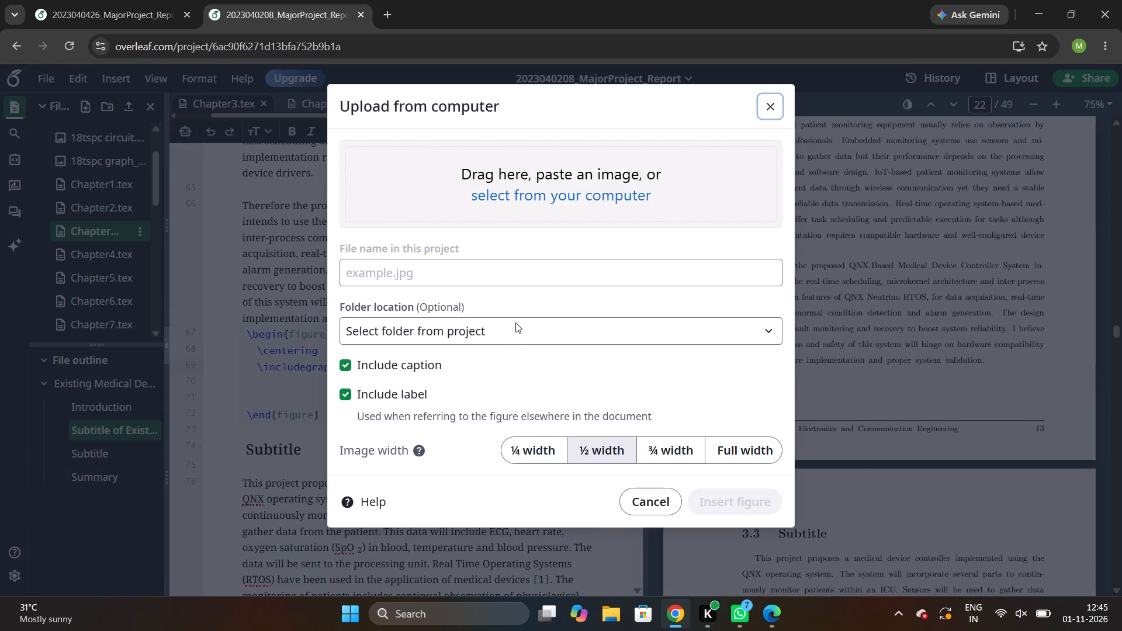
click(568, 197)
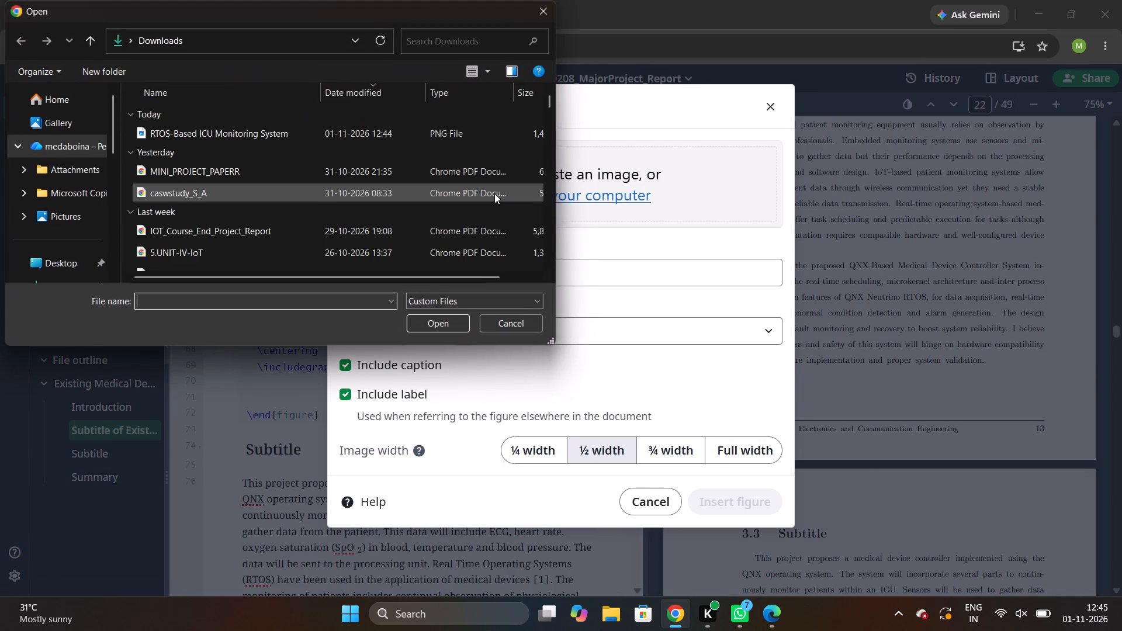
click(286, 137)
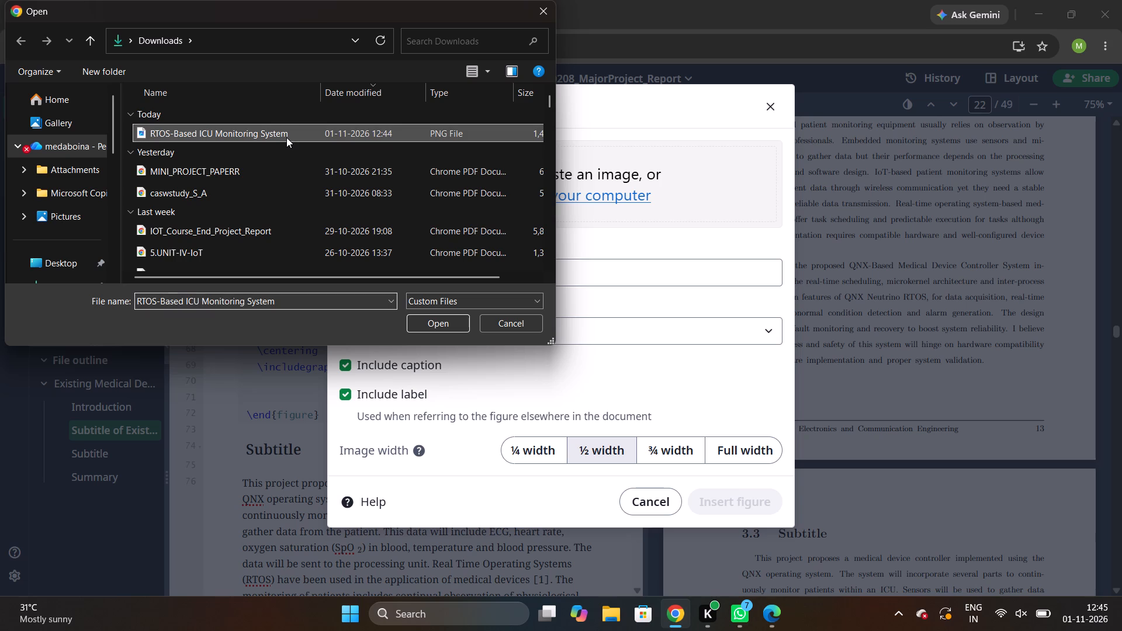
click(420, 325)
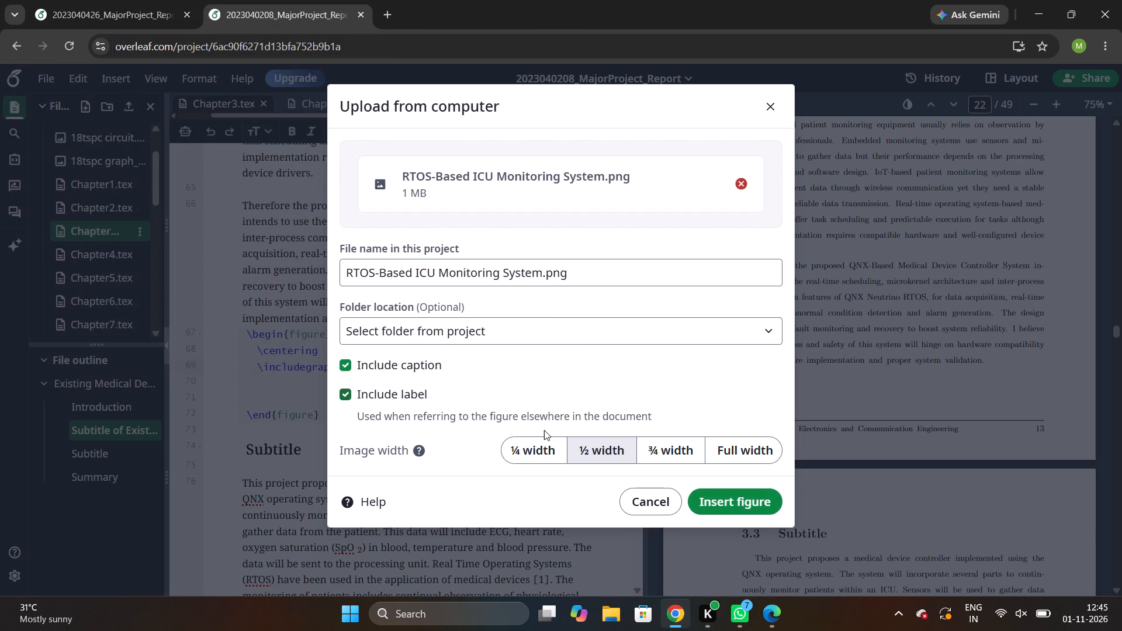
click(729, 505)
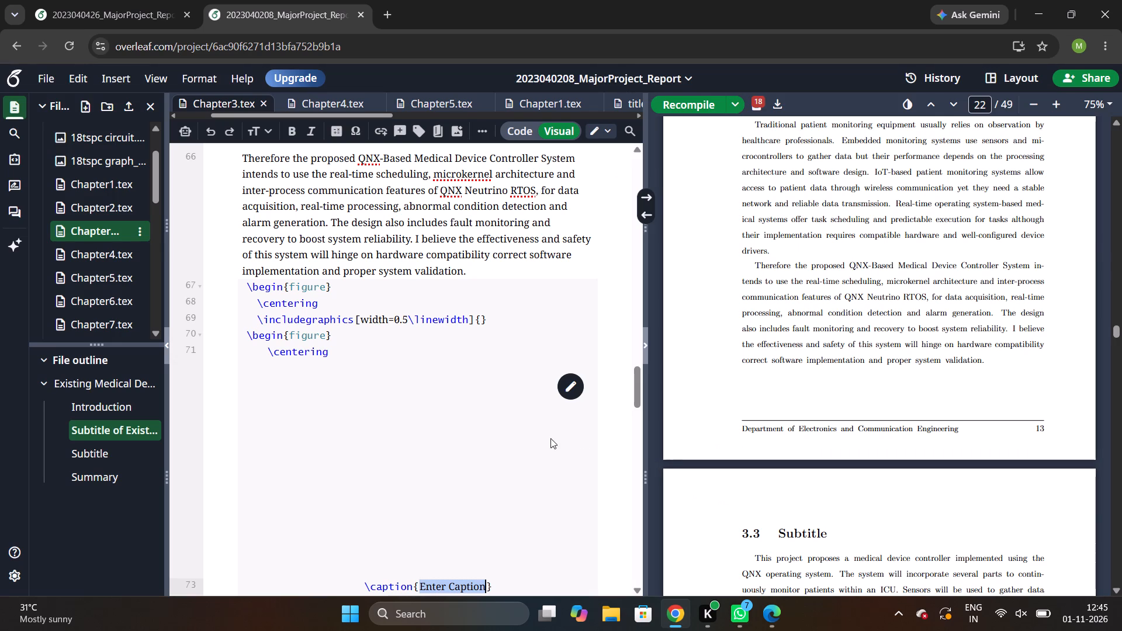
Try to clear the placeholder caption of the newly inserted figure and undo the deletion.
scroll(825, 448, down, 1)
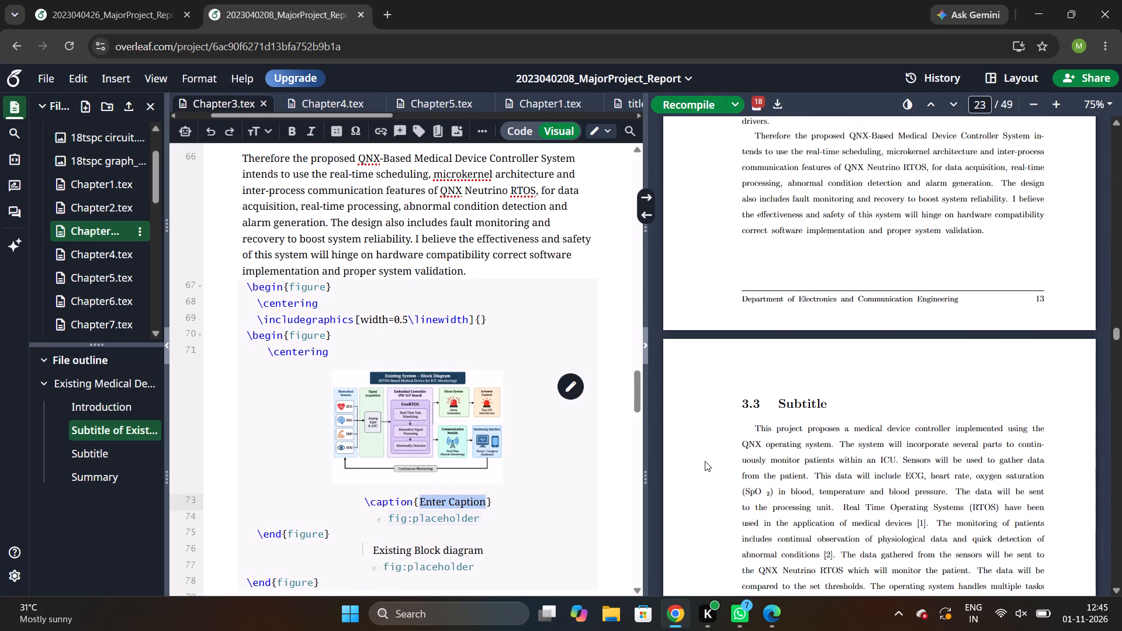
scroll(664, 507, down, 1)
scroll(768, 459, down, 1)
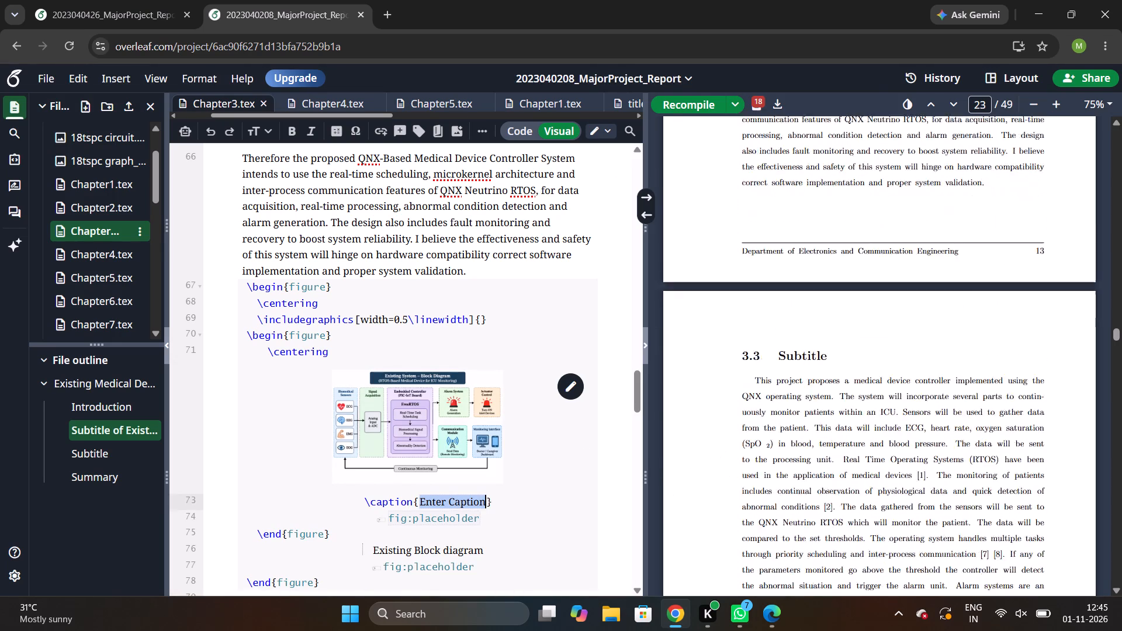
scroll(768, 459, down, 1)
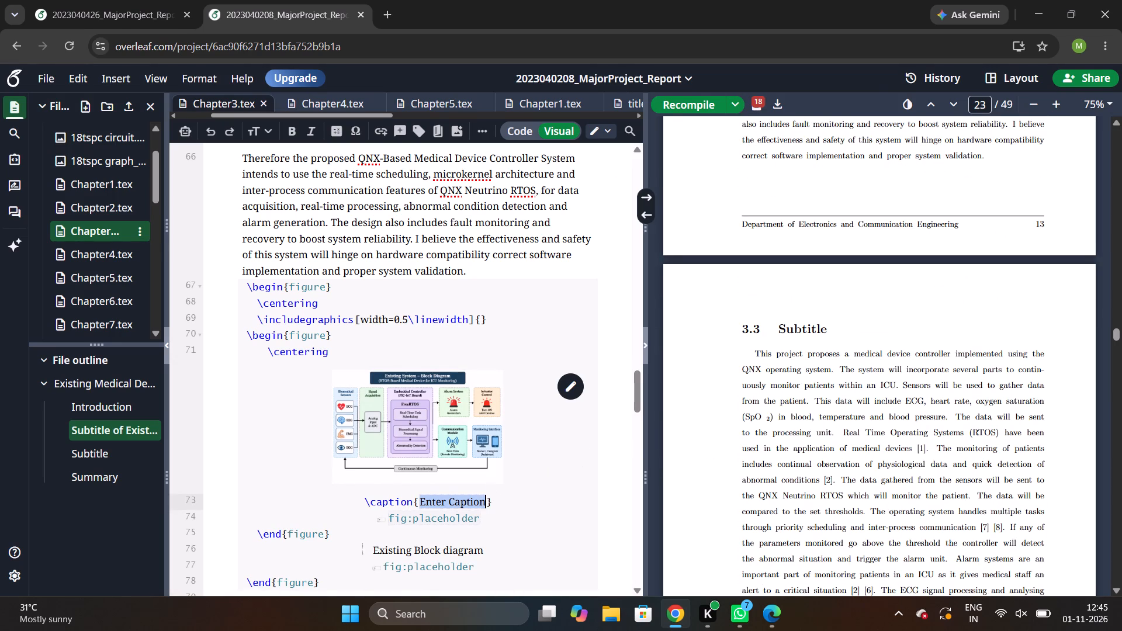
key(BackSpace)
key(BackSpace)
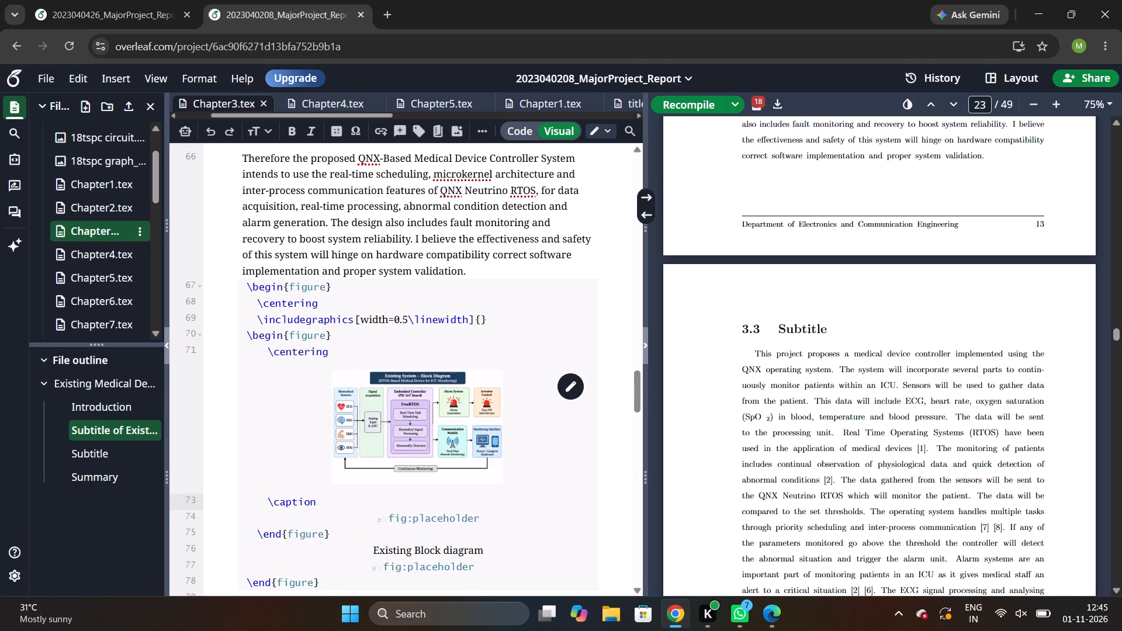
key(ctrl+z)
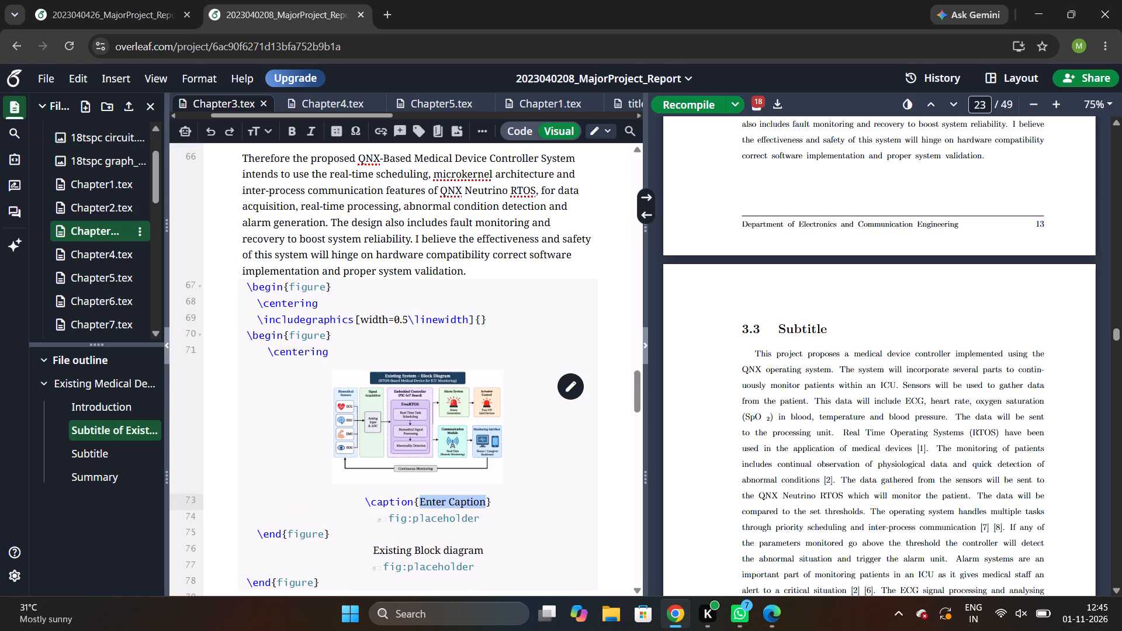
Clear the placeholder text from the caption of the newly inserted existing-system diagram in Chapter3.tex, leaving its braces empty.
click(481, 501)
key(BackSpace)
key(BackSpace)
key(BackSpace)
key(BackSpace)
key(BackSpace)
key(BackSpace)
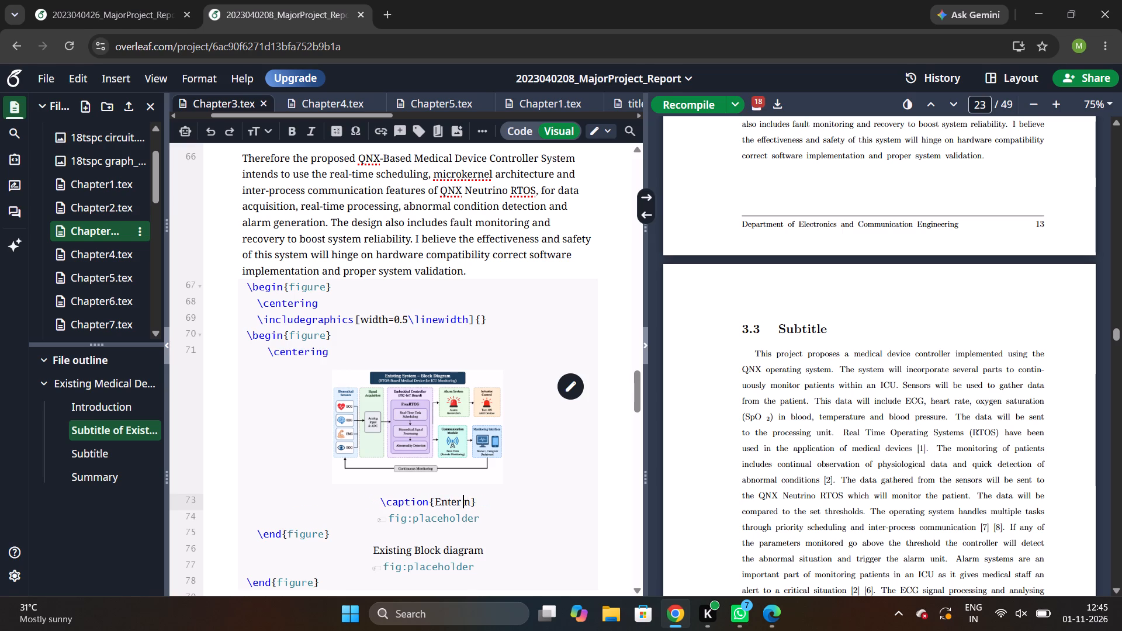
key(BackSpace)
key(BackSpace)
key(BackSpace)
key(BackSpace)
key(BackSpace)
key(BackSpace)
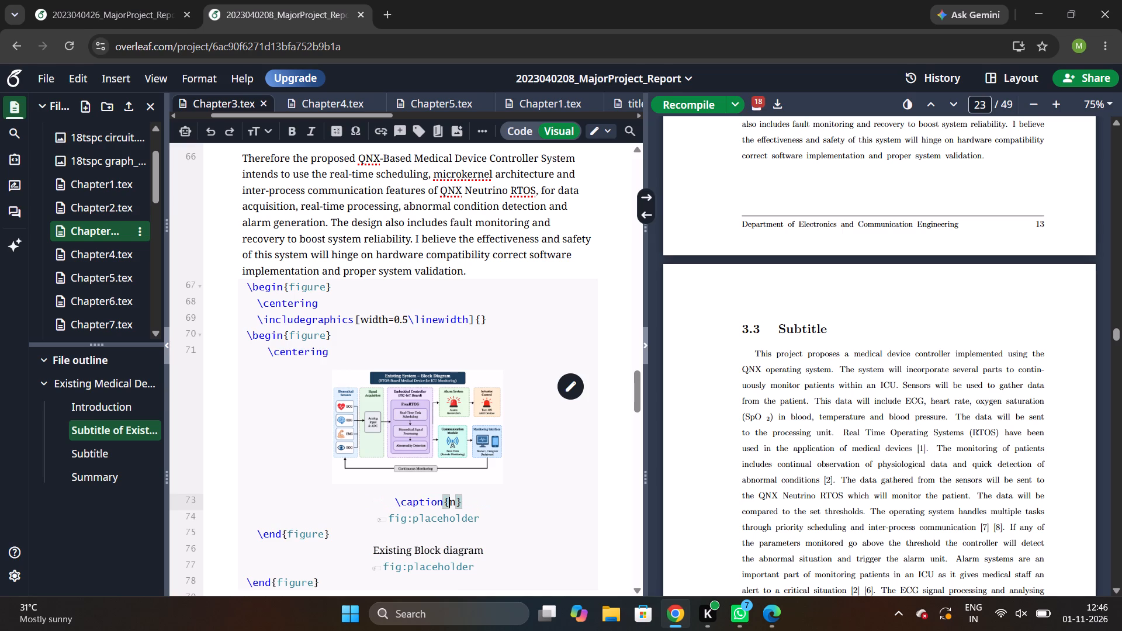
key(Right)
key(BackSpace)
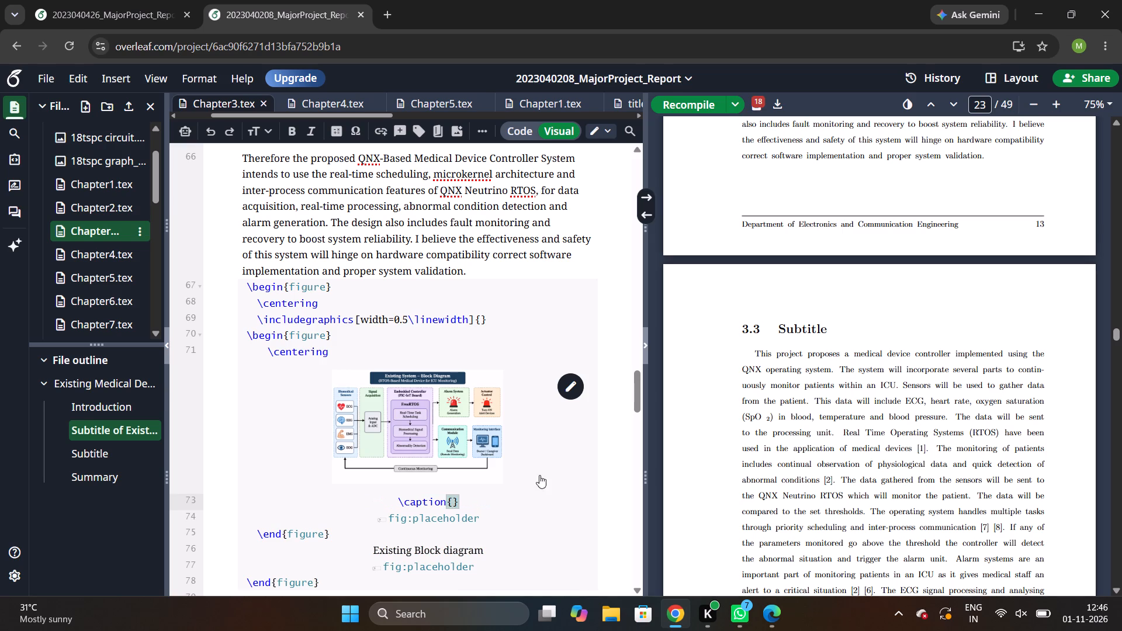
scroll(784, 460, down, 5)
scroll(784, 460, up, 5)
scroll(788, 514, up, 1)
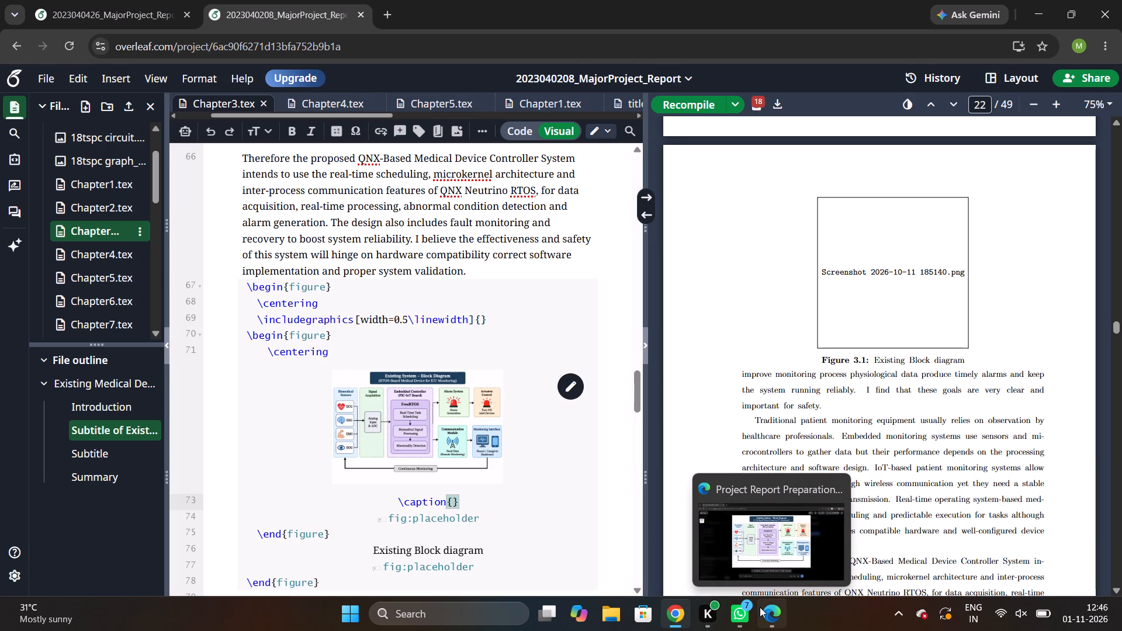
scroll(545, 514, down, 1)
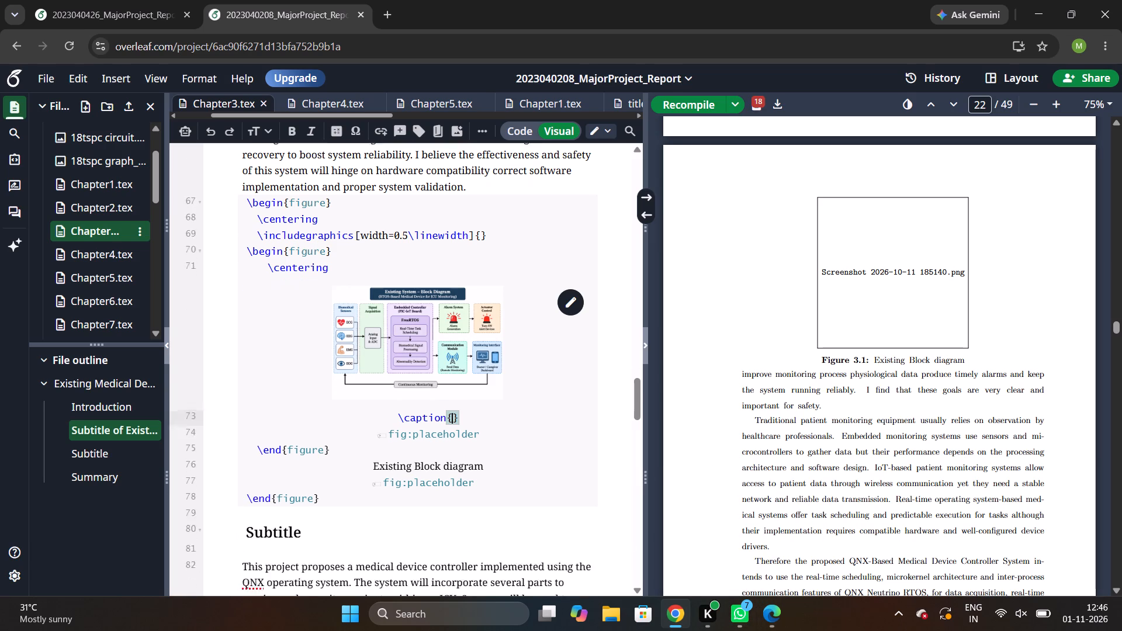
scroll(545, 514, down, 1)
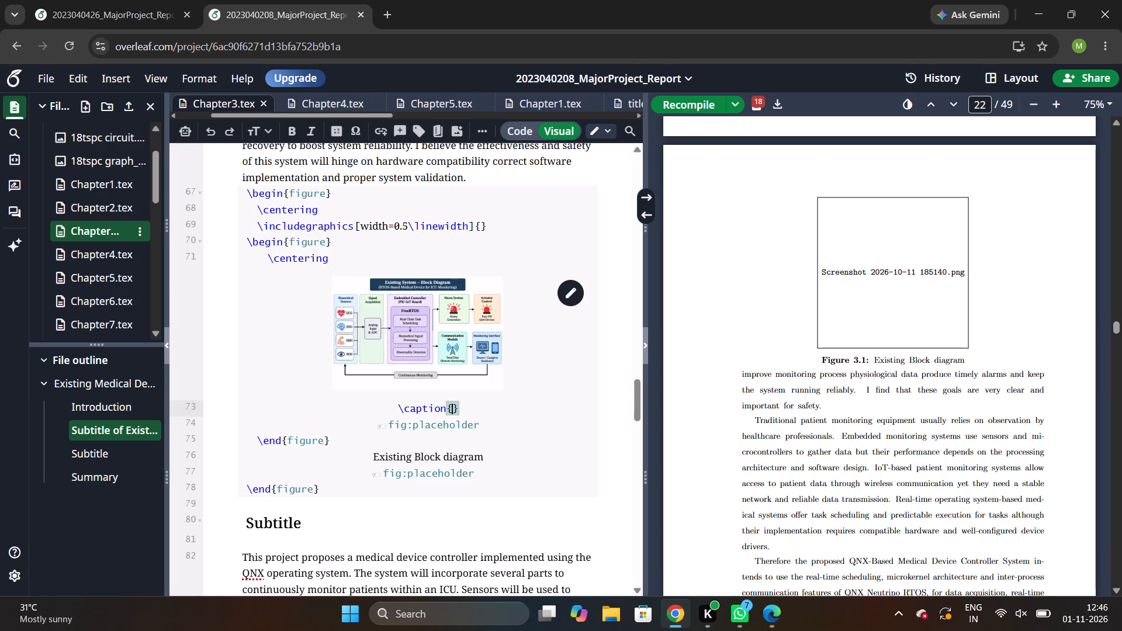
click(293, 0)
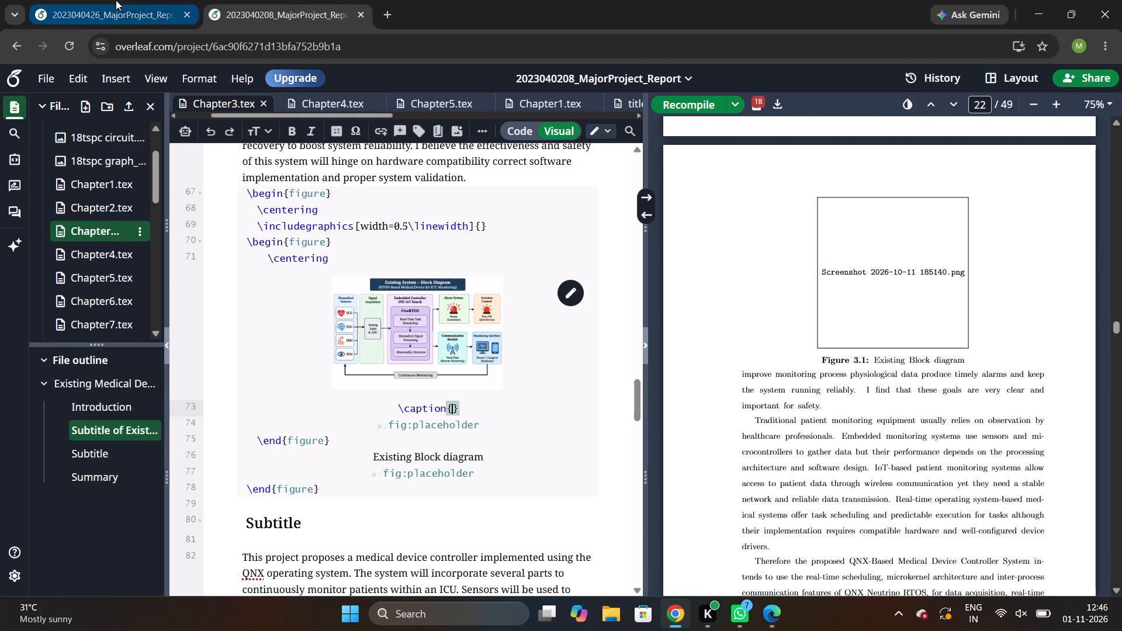
click(116, 0)
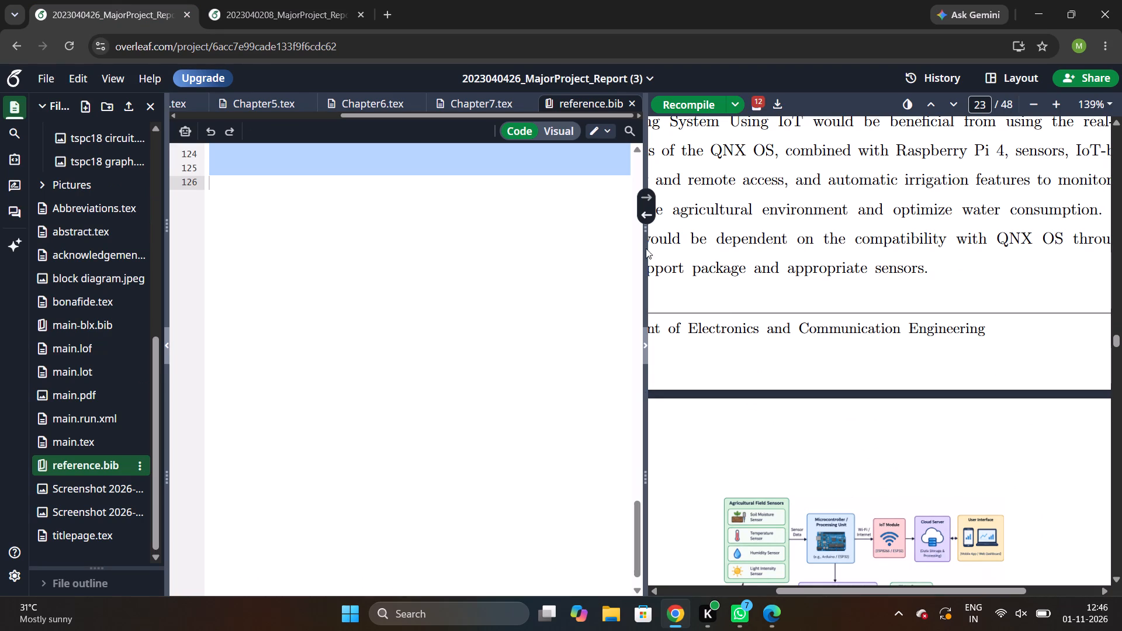
scroll(807, 320, up, 3)
scroll(807, 320, down, 2)
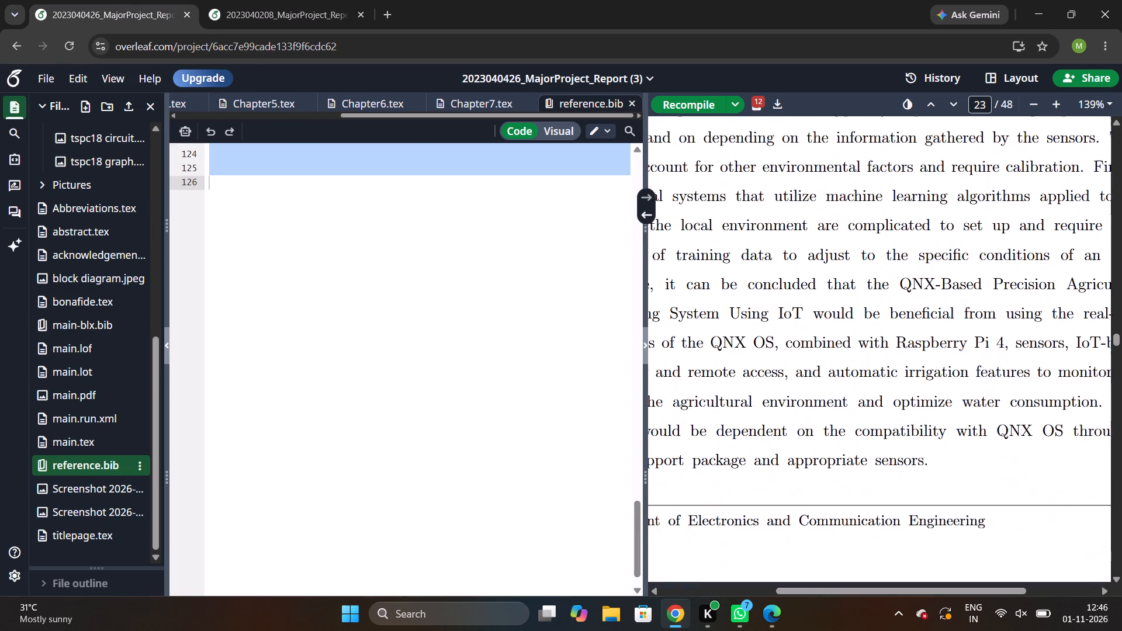
scroll(807, 320, down, 1)
scroll(839, 449, down, 2)
click(819, 401)
drag(819, 401, 863, 539)
double_click(863, 531)
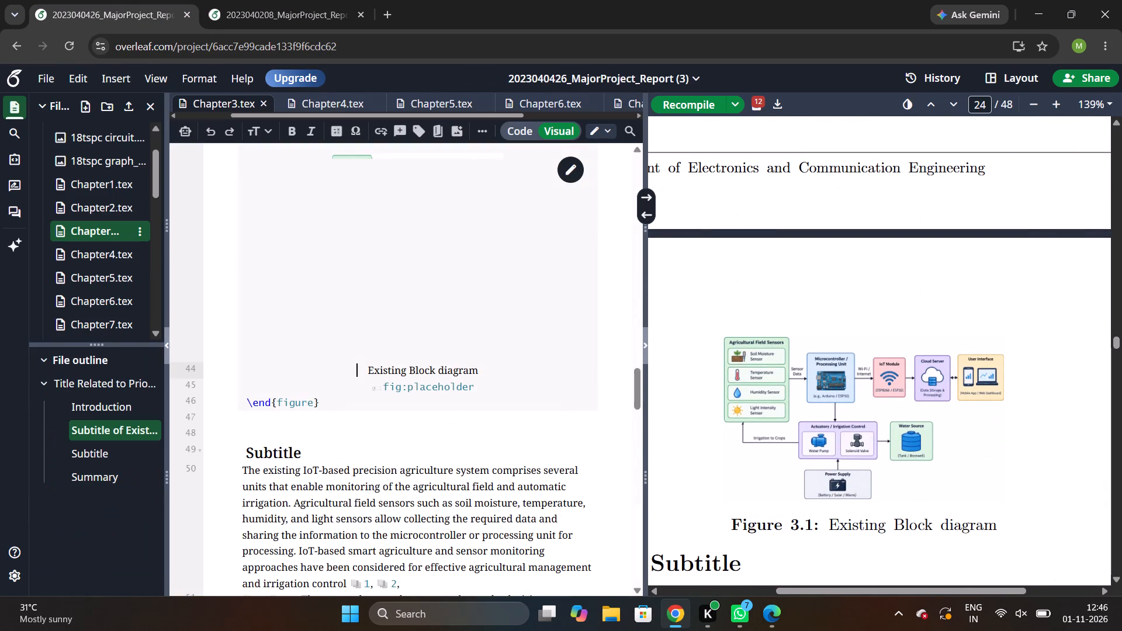
scroll(597, 450, up, 1)
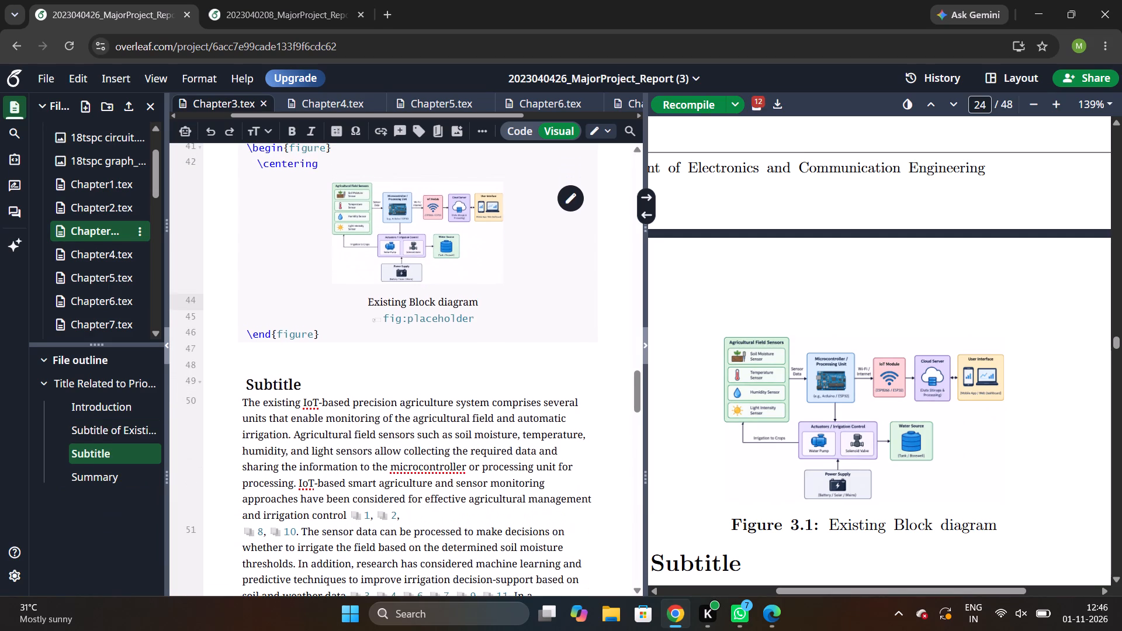
scroll(597, 450, up, 2)
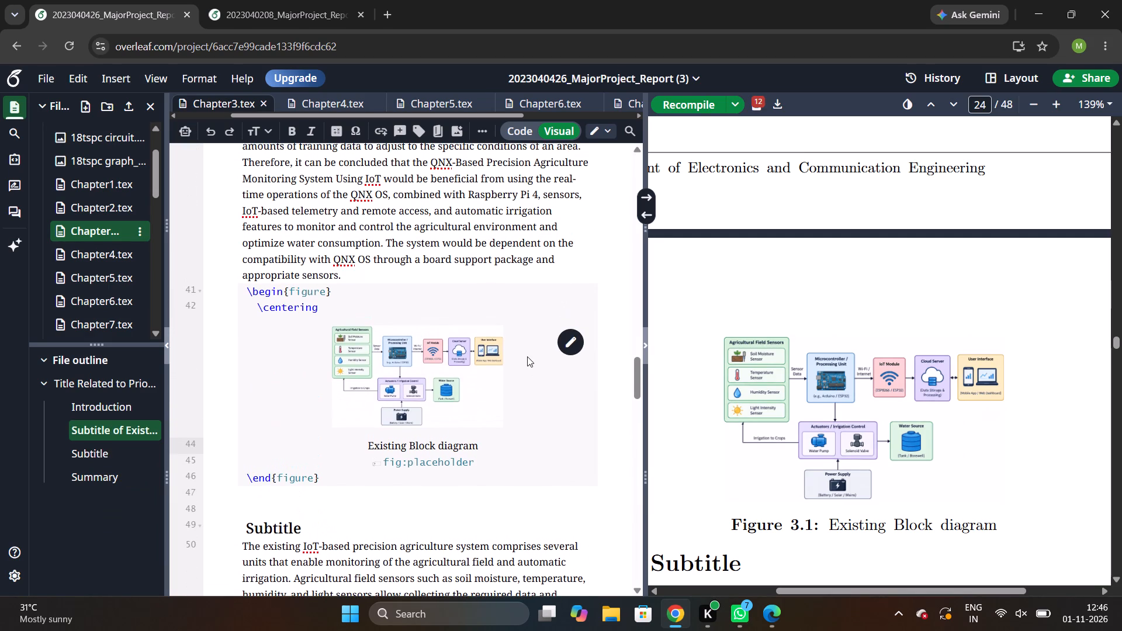
click(317, 0)
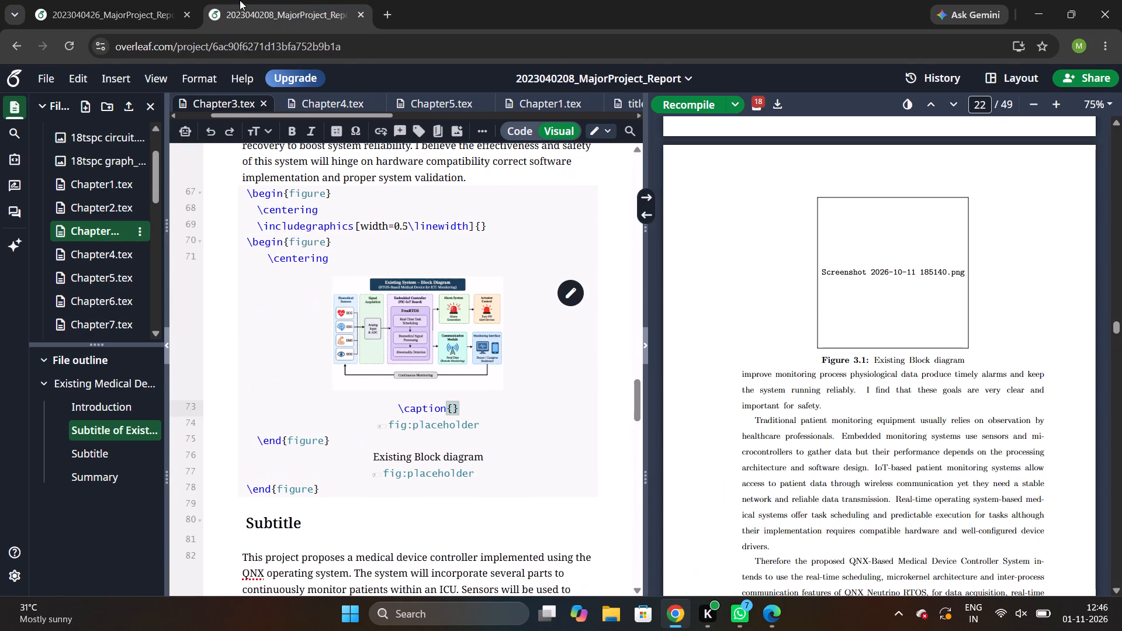
click(128, 0)
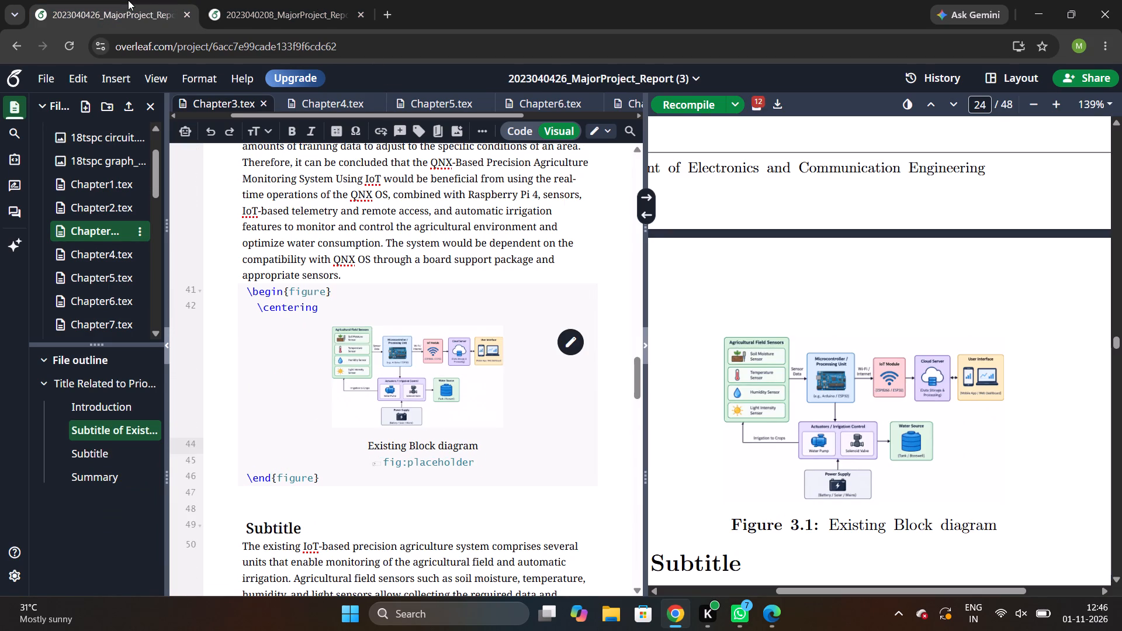
click(261, 2)
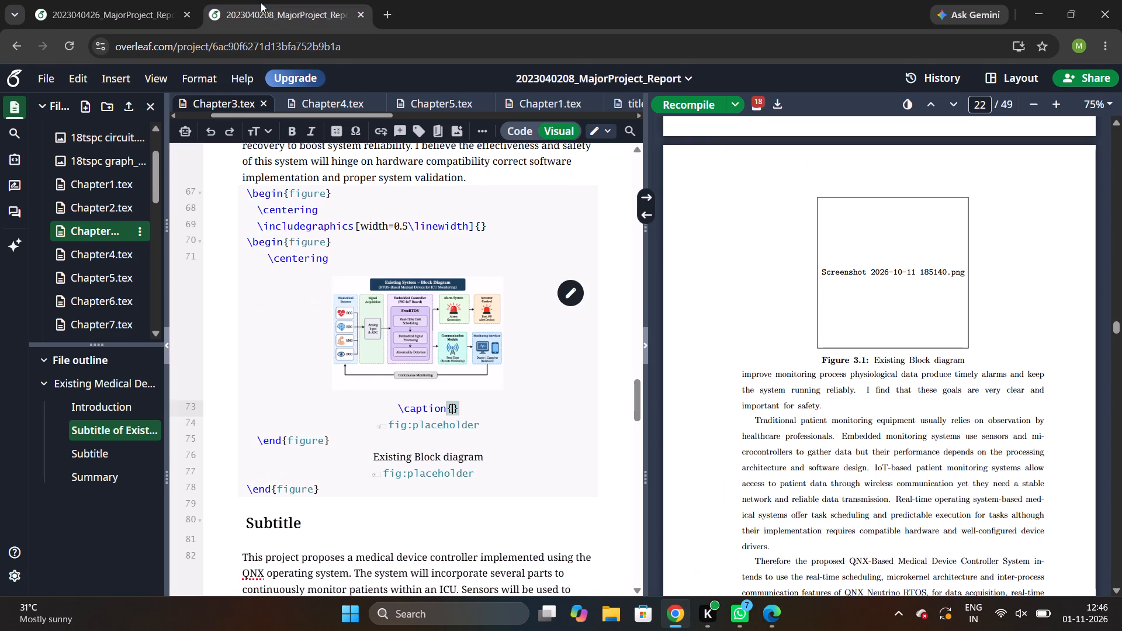
click(118, 0)
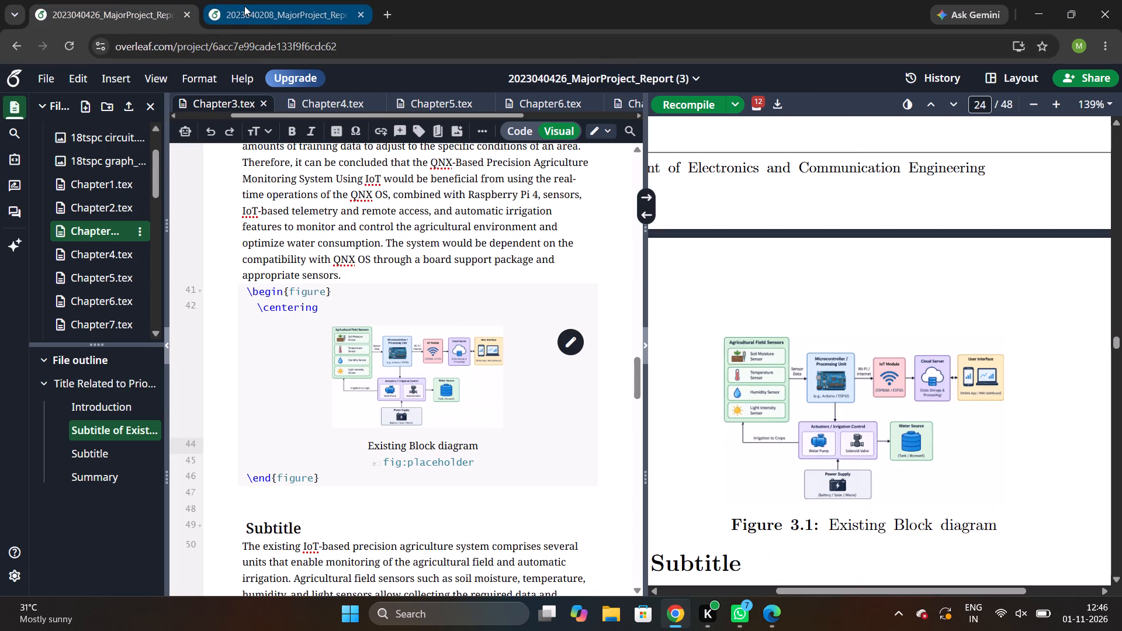
click(244, 6)
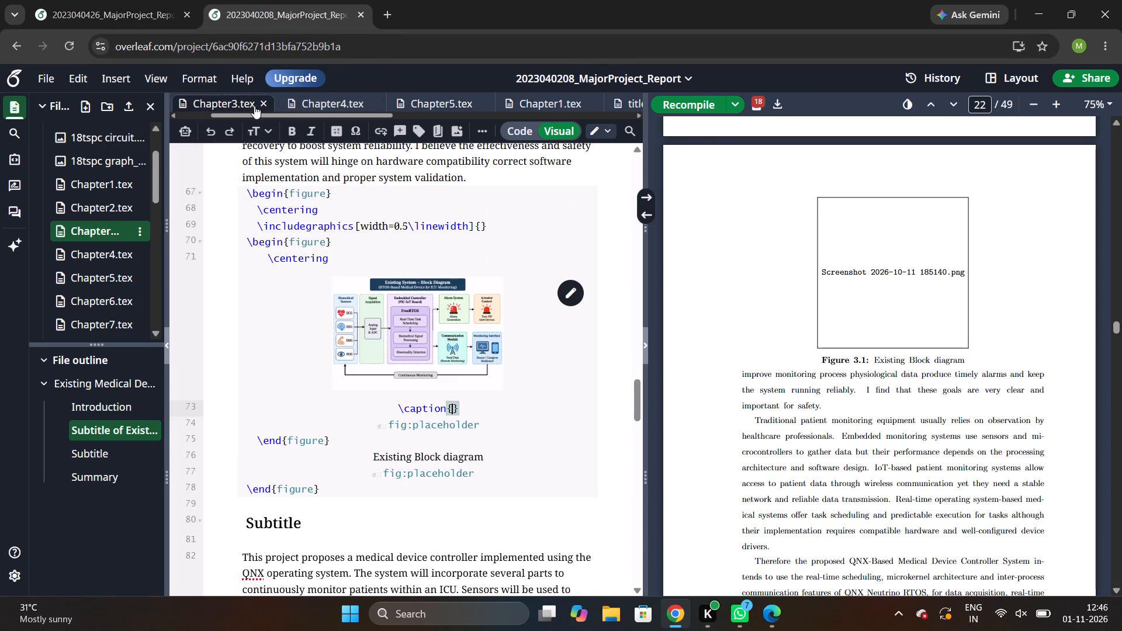
click(123, 0)
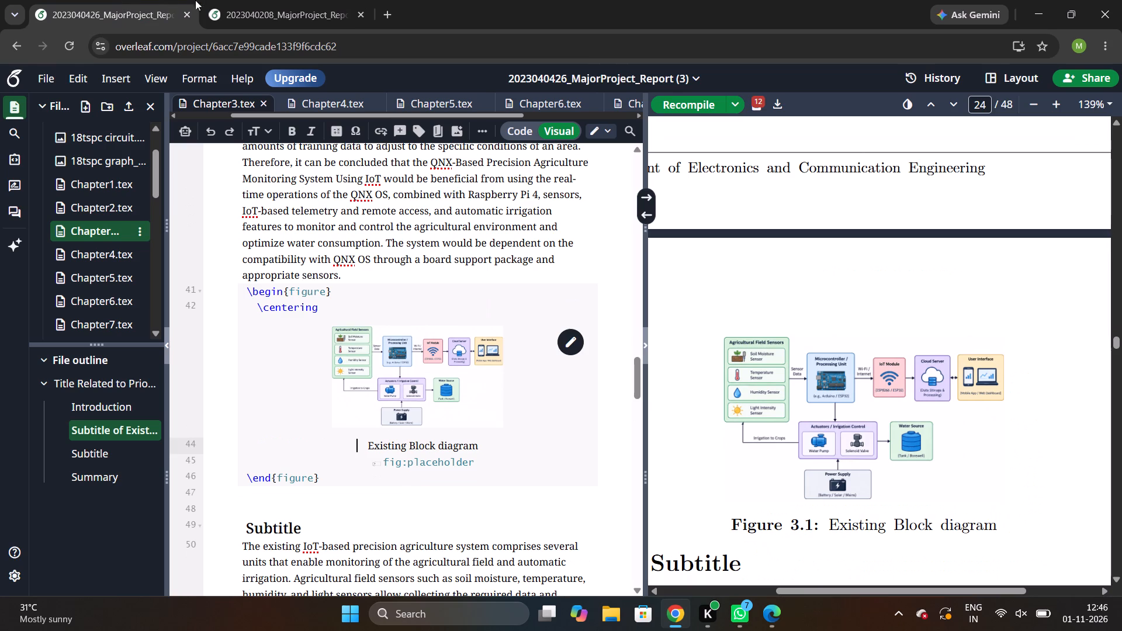
click(223, 4)
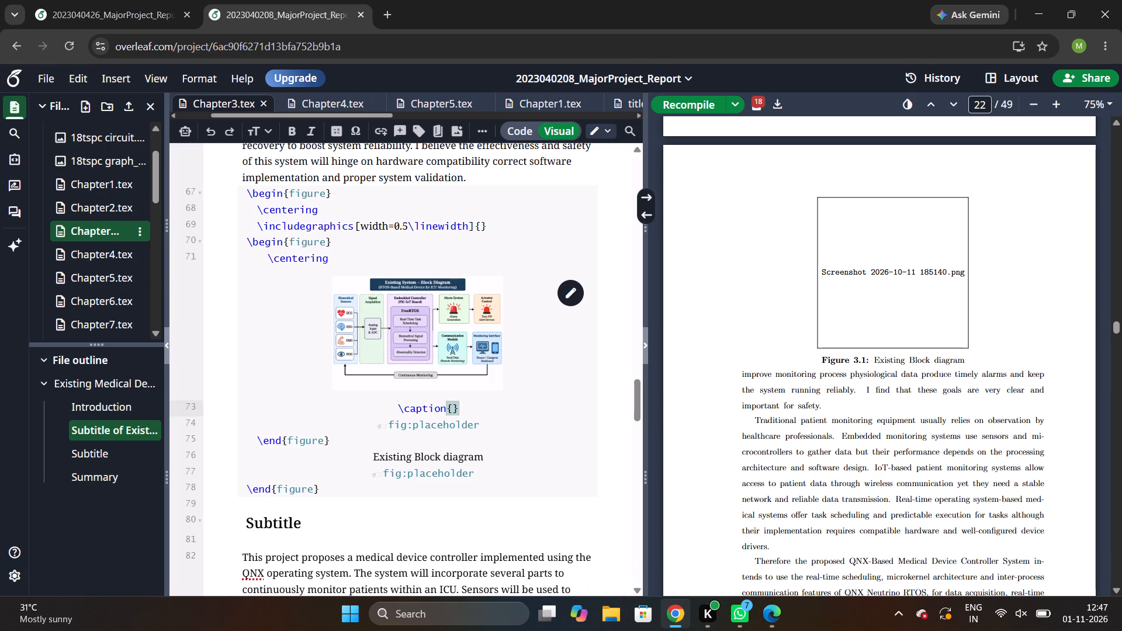
Enter "Existing block diagram" as the caption of the new figure in the medical device report's Chapter3.tex.
key(e)
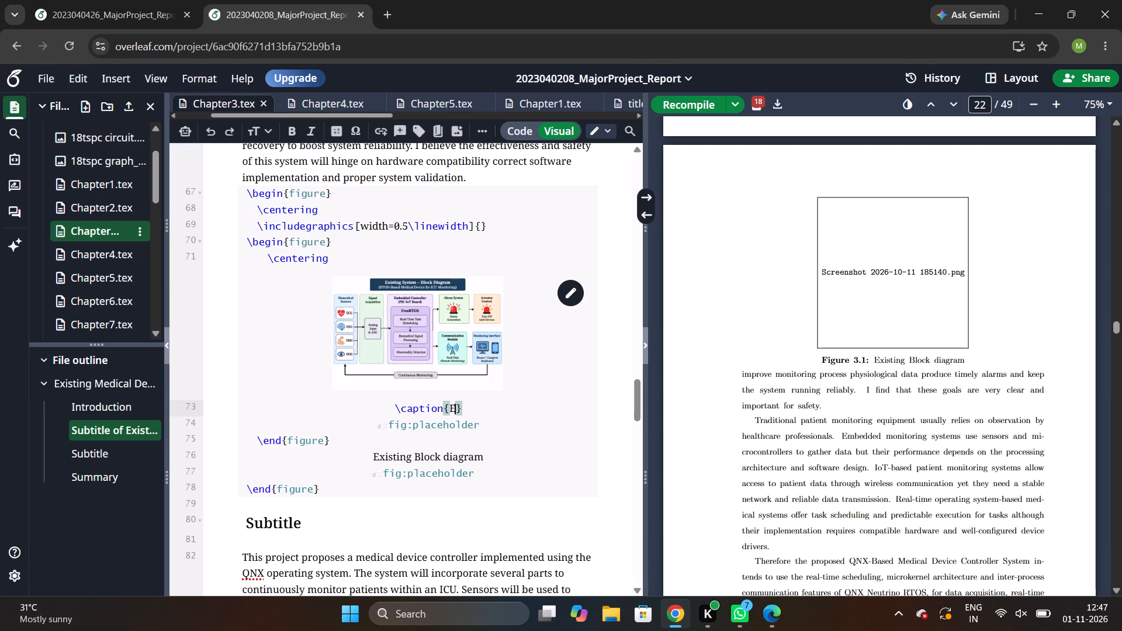
text(XISTING)
key(space)
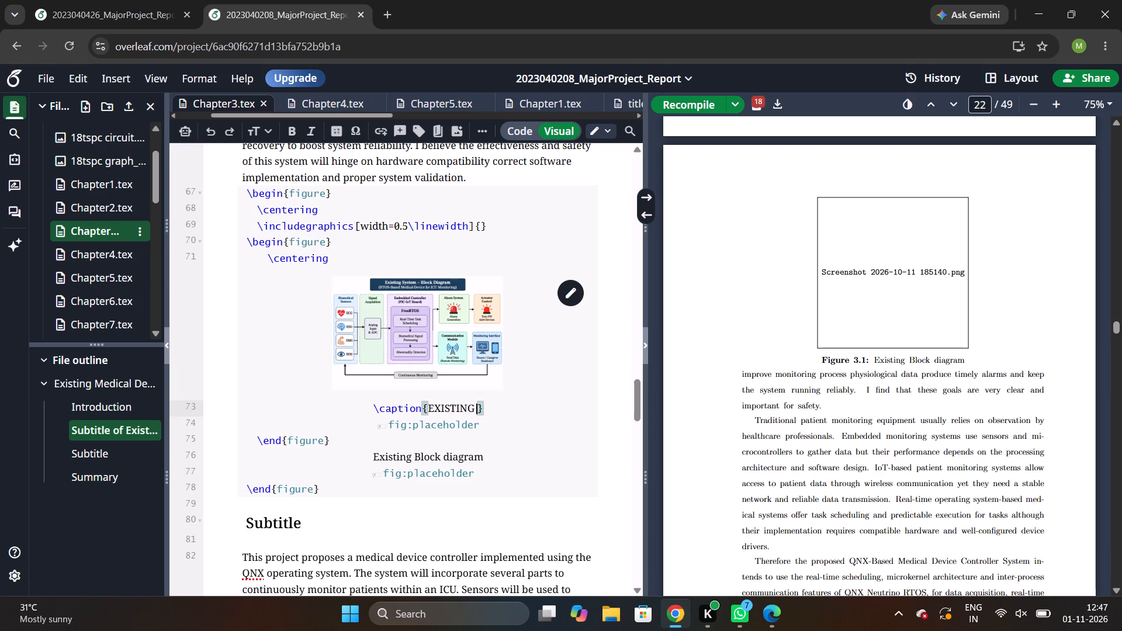
key(BackSpace)
key(BackSpace)
key(BackSpace)
key(BackSpace)
key(BackSpace)
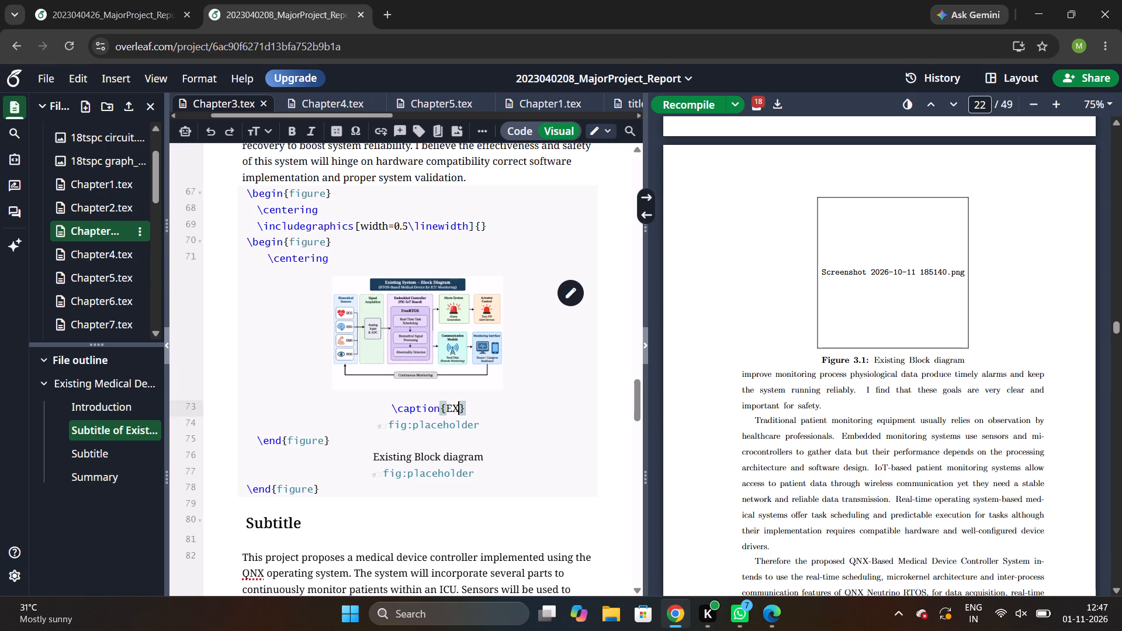
key(BackSpace)
text(XISTING)
key(space)
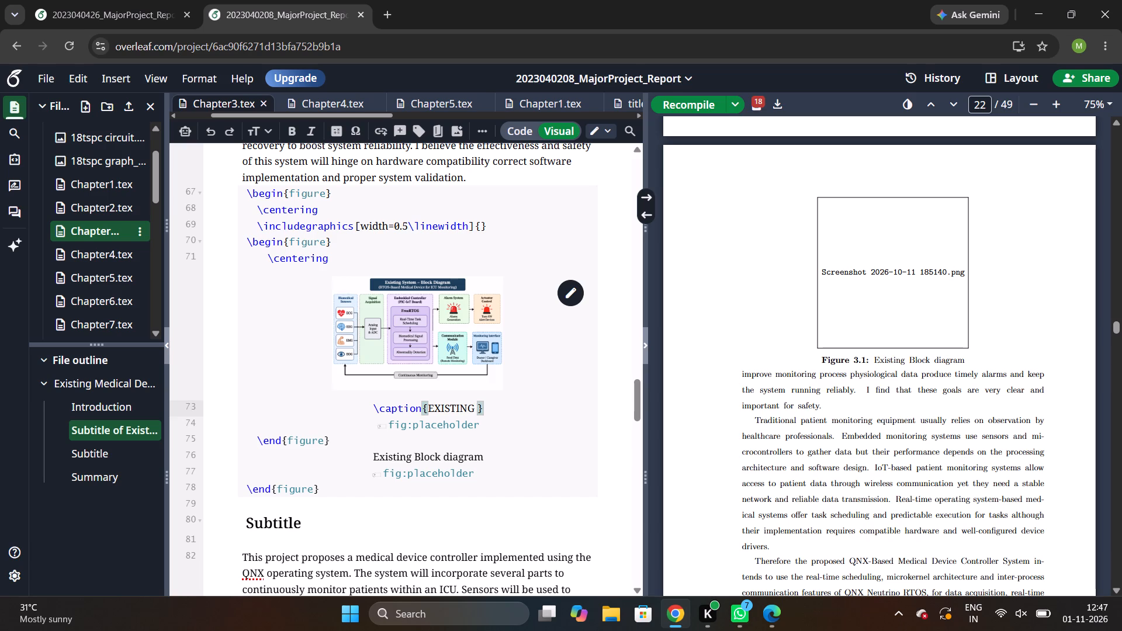
key(BackSpace)
key(BackSpace)
key(BackSpace)
key(BackSpace)
key(BackSpace)
key(BackSpace)
key(BackSpace)
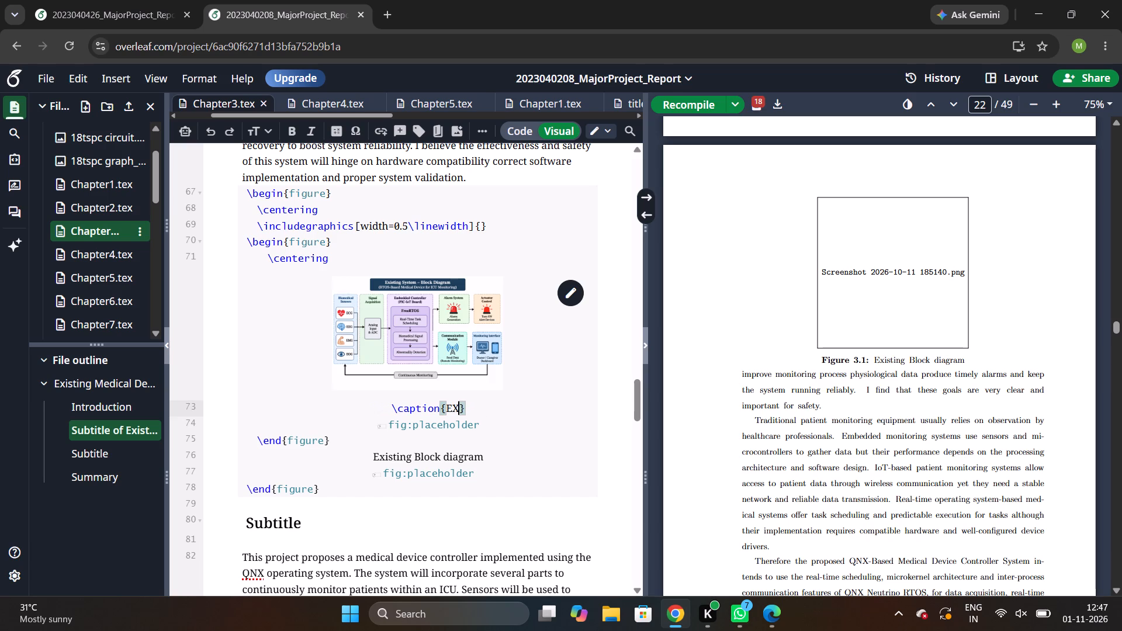
key(BackSpace)
text(xi)
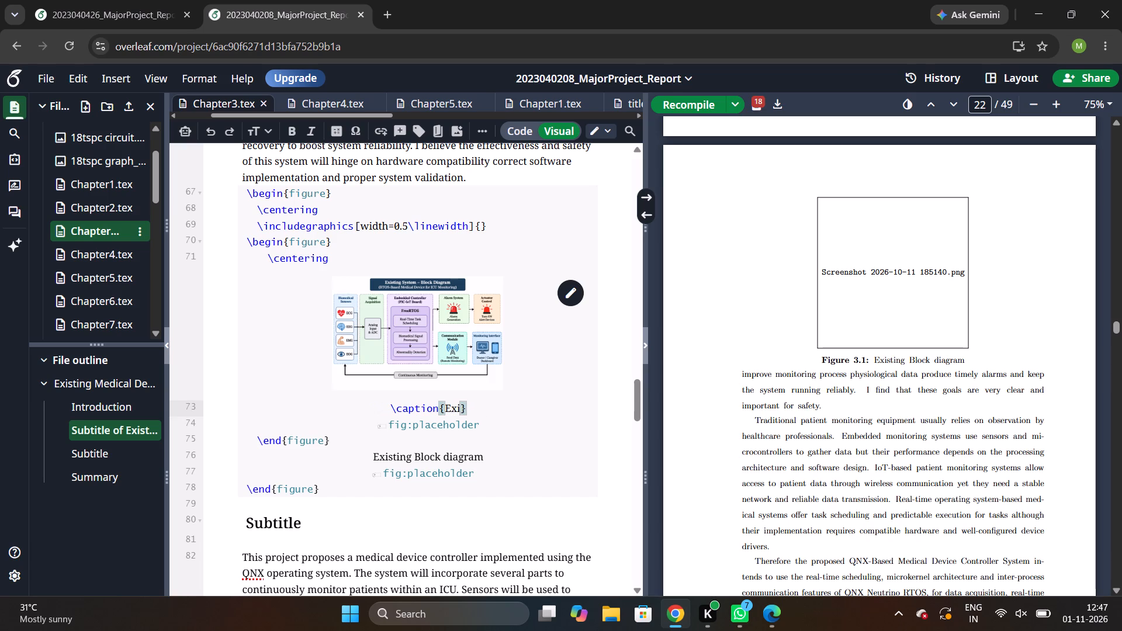
text(sting bo)
key(BackSpace)
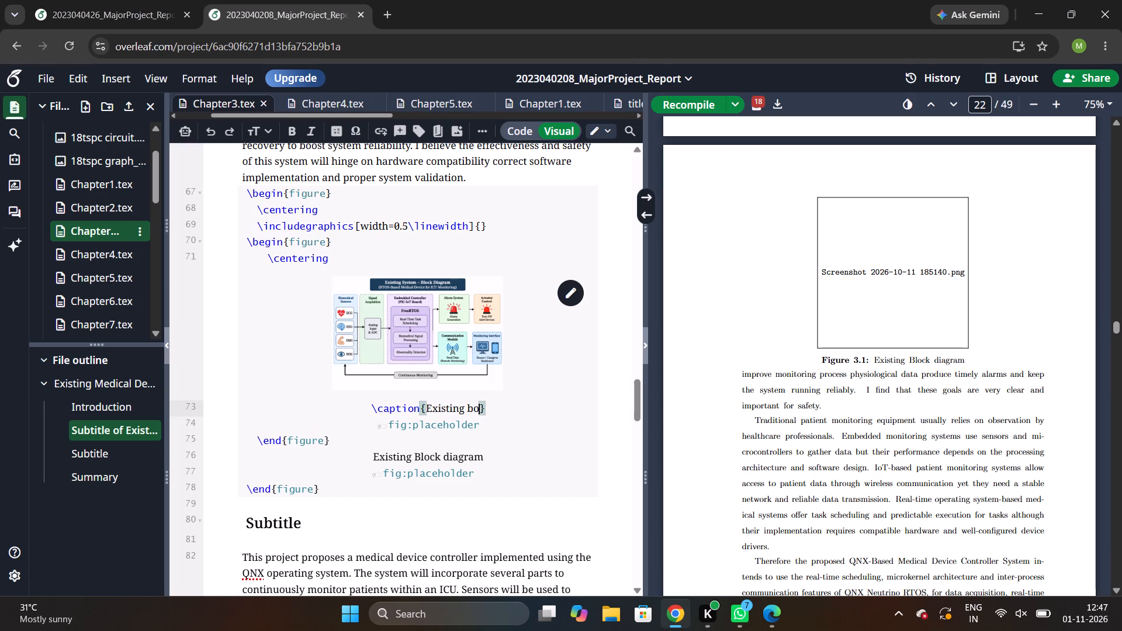
text(lo)
text(ck dia)
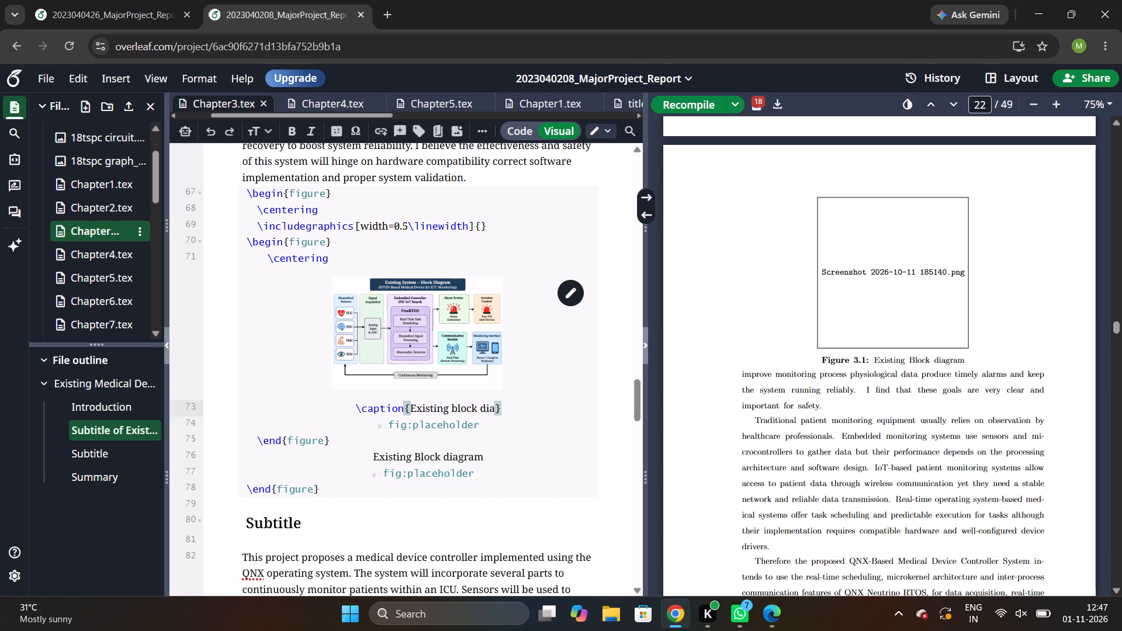
text(gram)
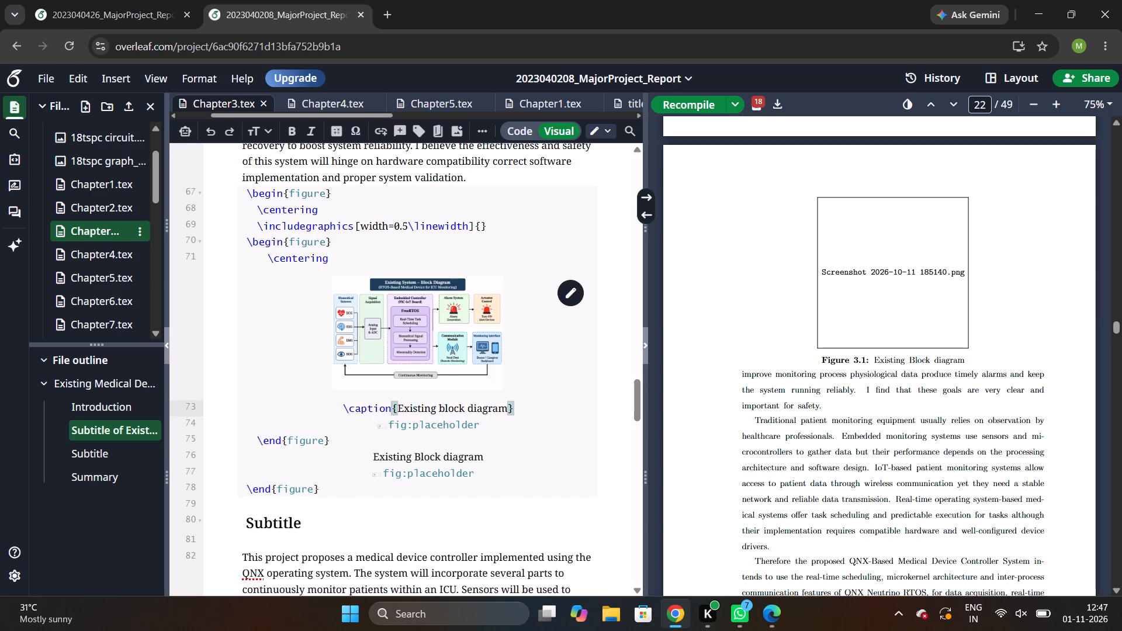
Delete the empty \includegraphics line and the duplicate \begin{figure} and \centering lines above the new diagram.
drag(261, 224, 340, 261)
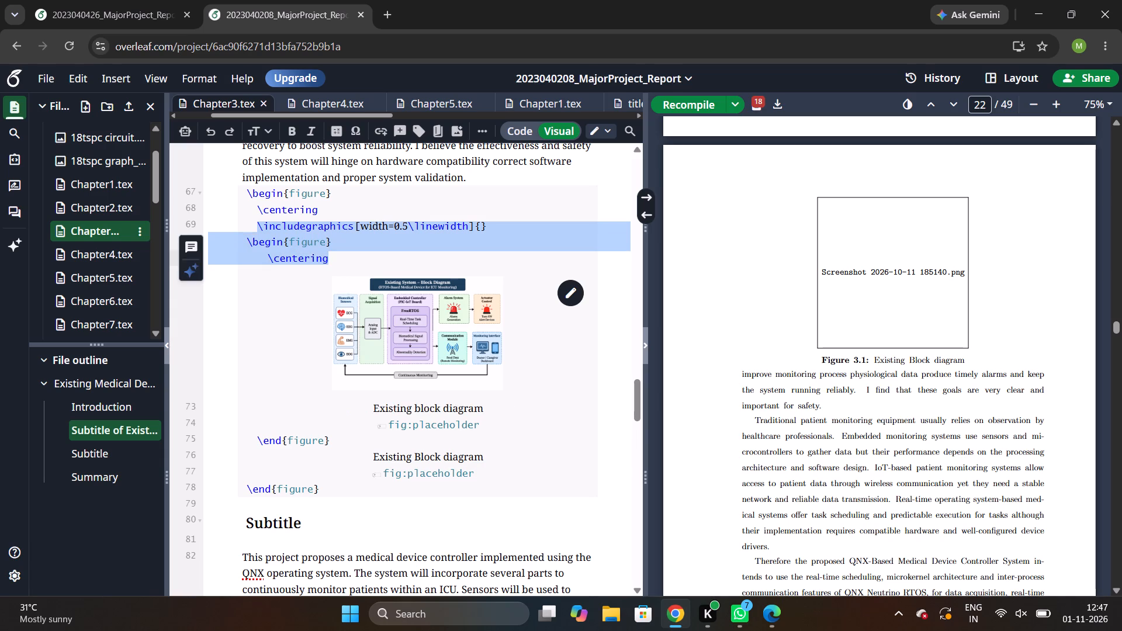
key(BackSpace)
key(BackSpace)
key(BackSpace)
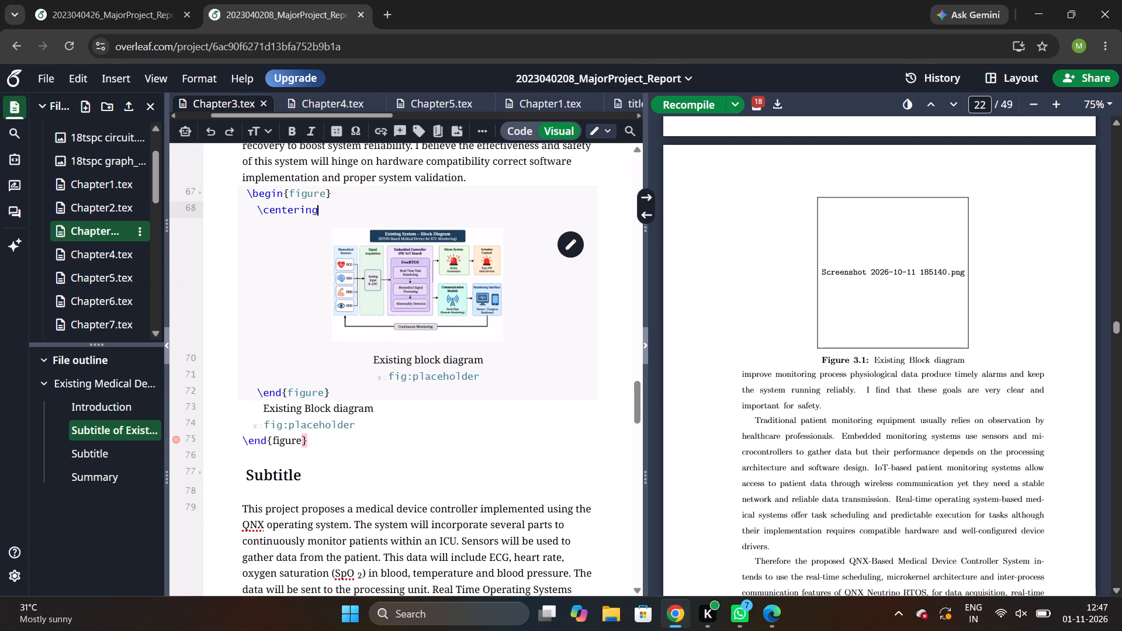
Remove the extra \end{figure}, old caption and duplicate label below the new diagram, including the leftover brace, keeping one closing \end{figure}.
drag(262, 392, 366, 421)
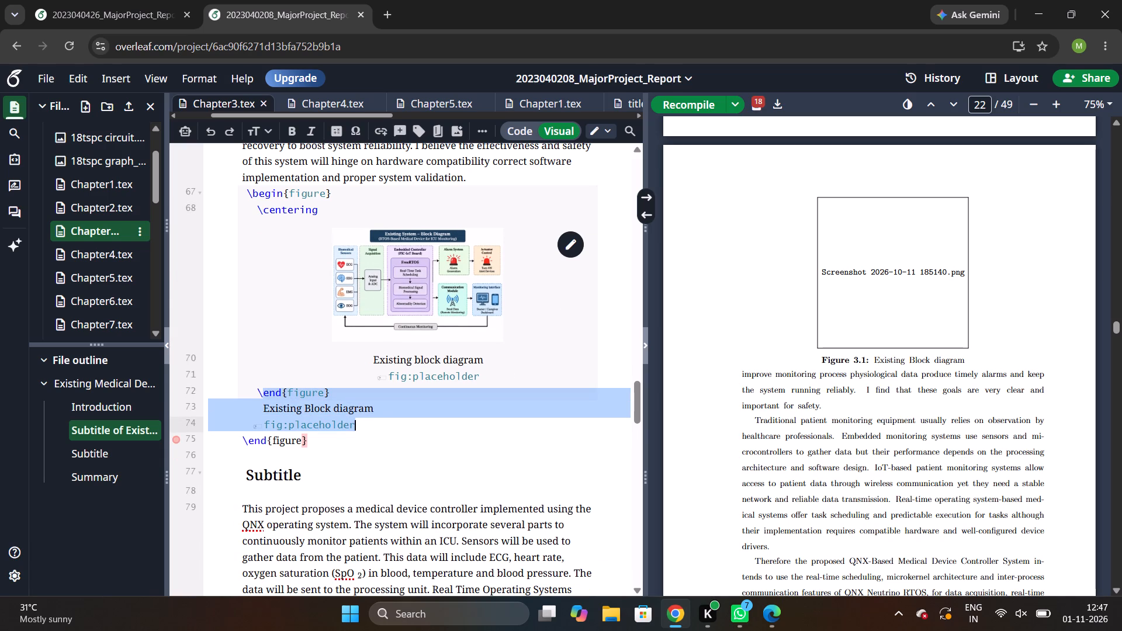
drag(366, 421, 366, 421)
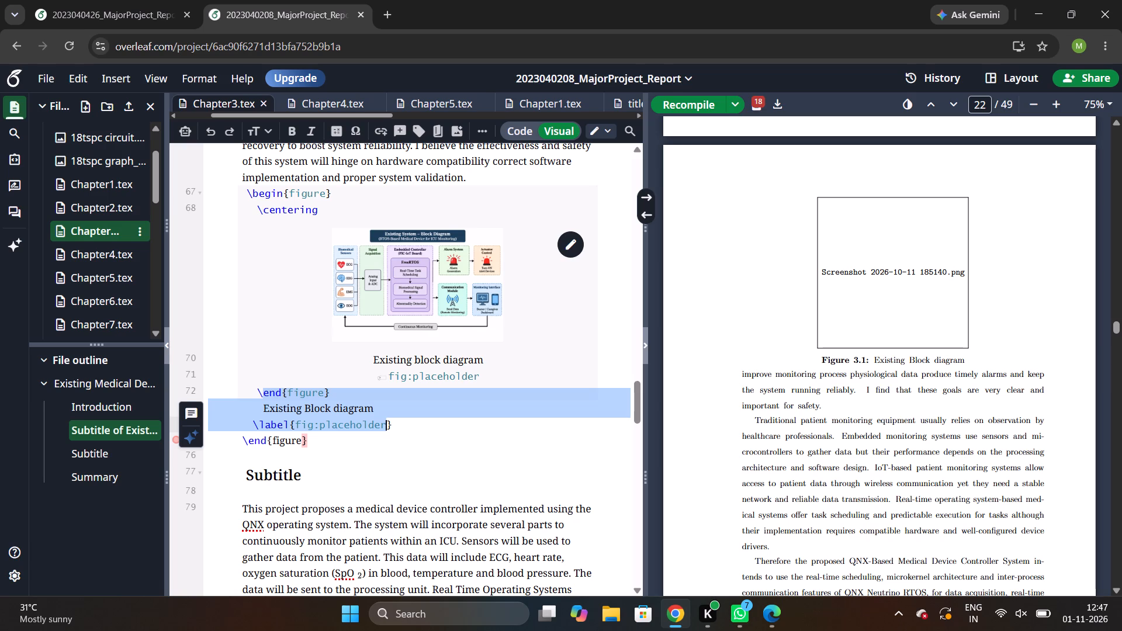
key(BackSpace)
key(BackSpace)
key(Right)
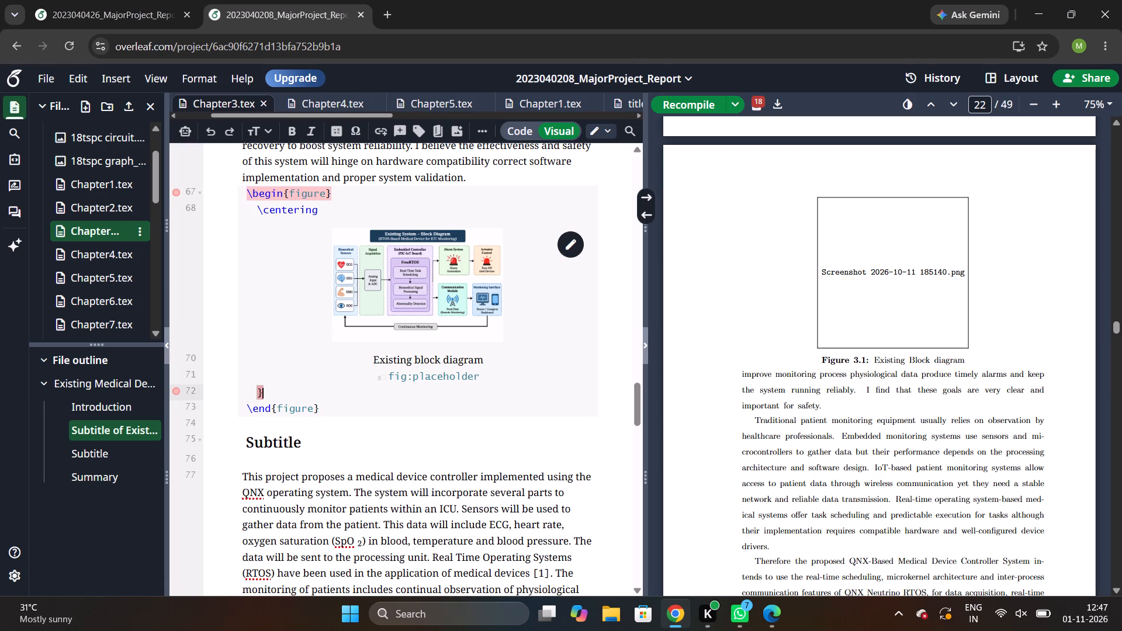
key(Right)
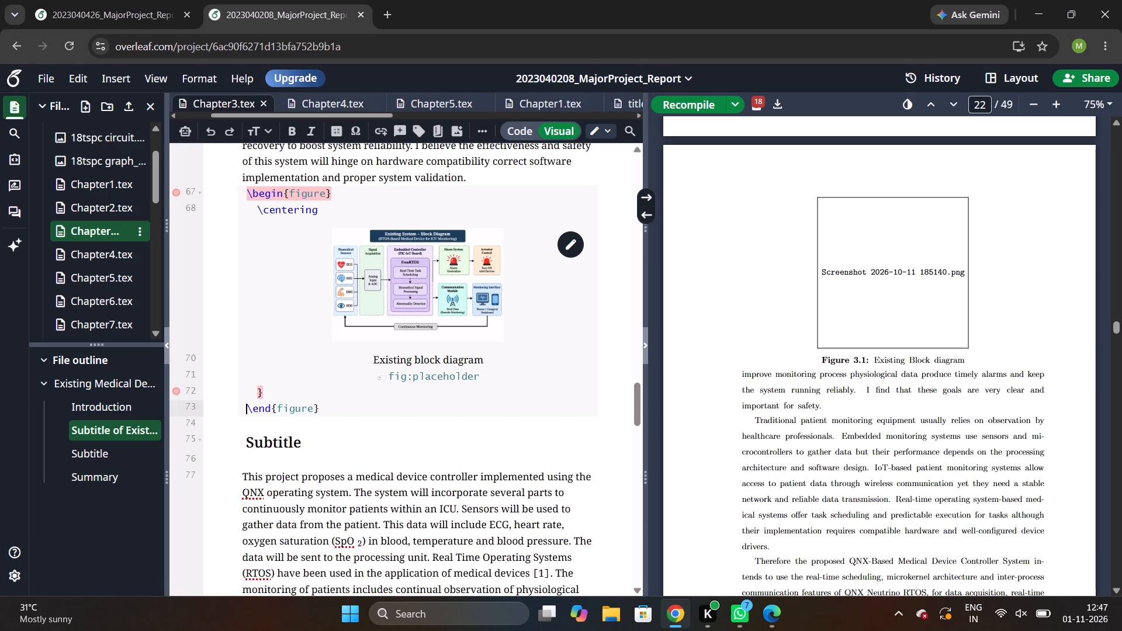
click(280, 393)
key(BackSpace)
key(BackSpace)
key(BackSpace)
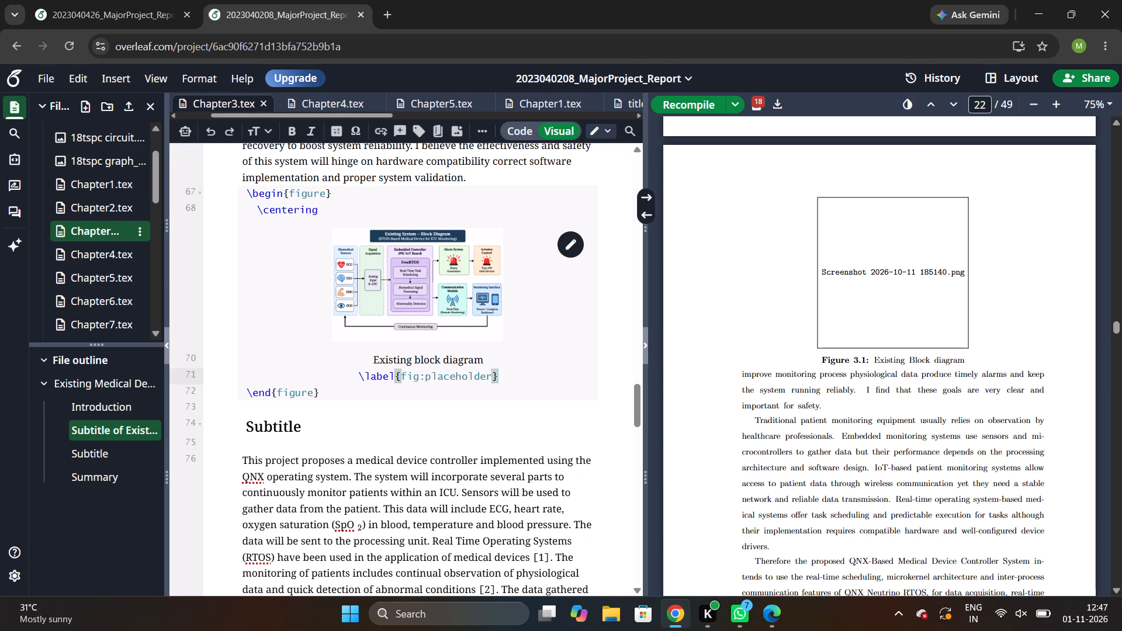
Recompile the medical device report with the cleaned-up existing block diagram figure.
click(679, 111)
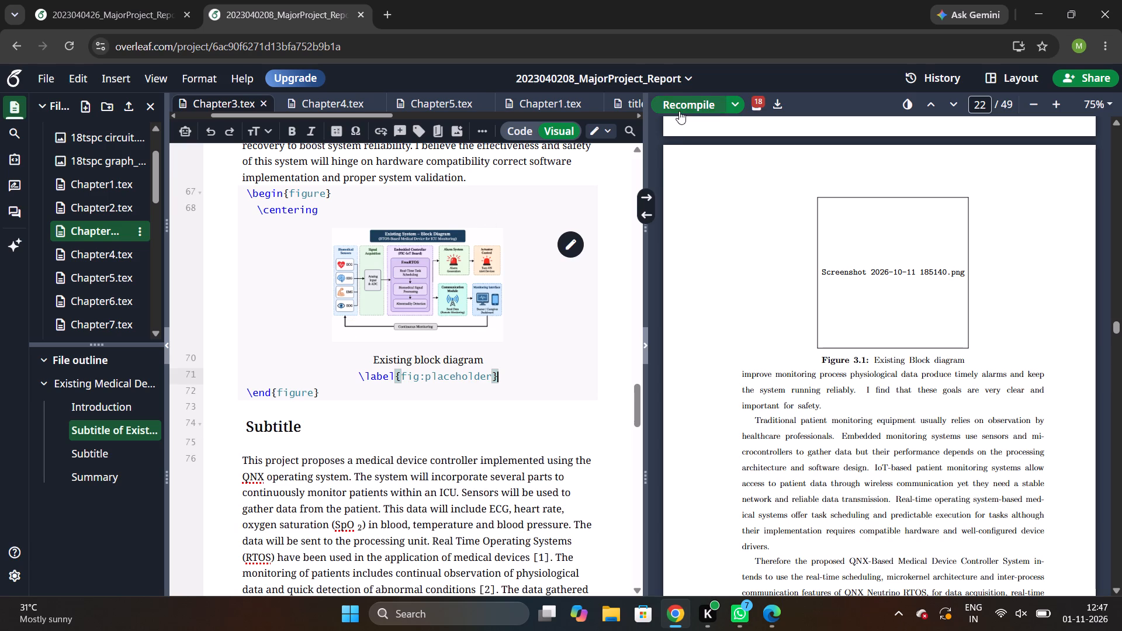
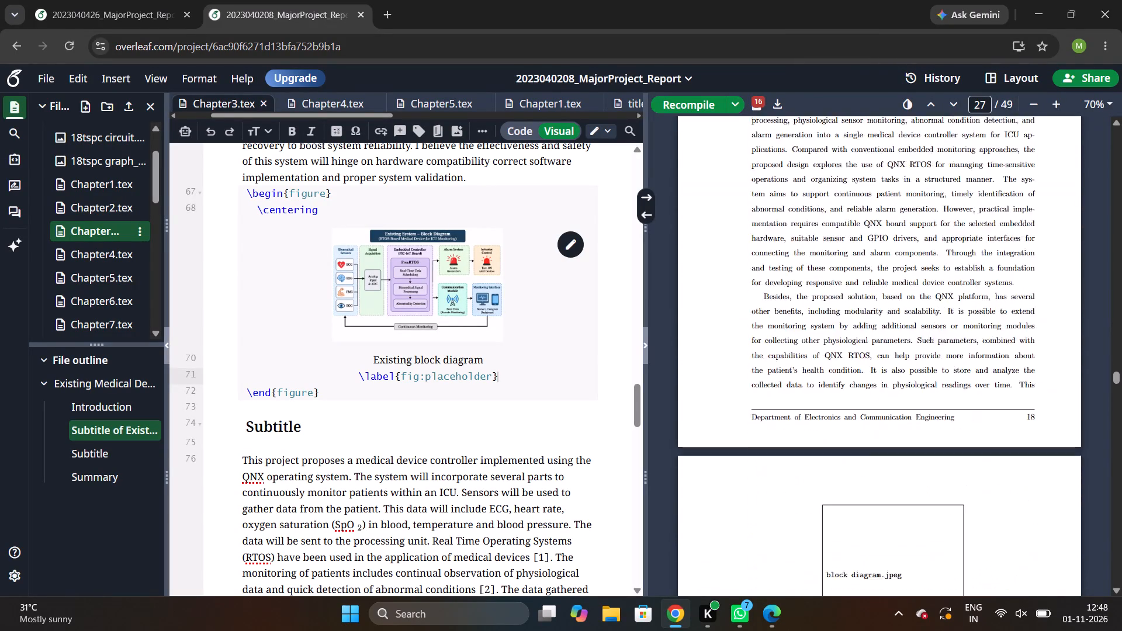
Jump from the proposed methodology figure in the compiled medical device report to its source in Chapter4.tex.
double_click(860, 235)
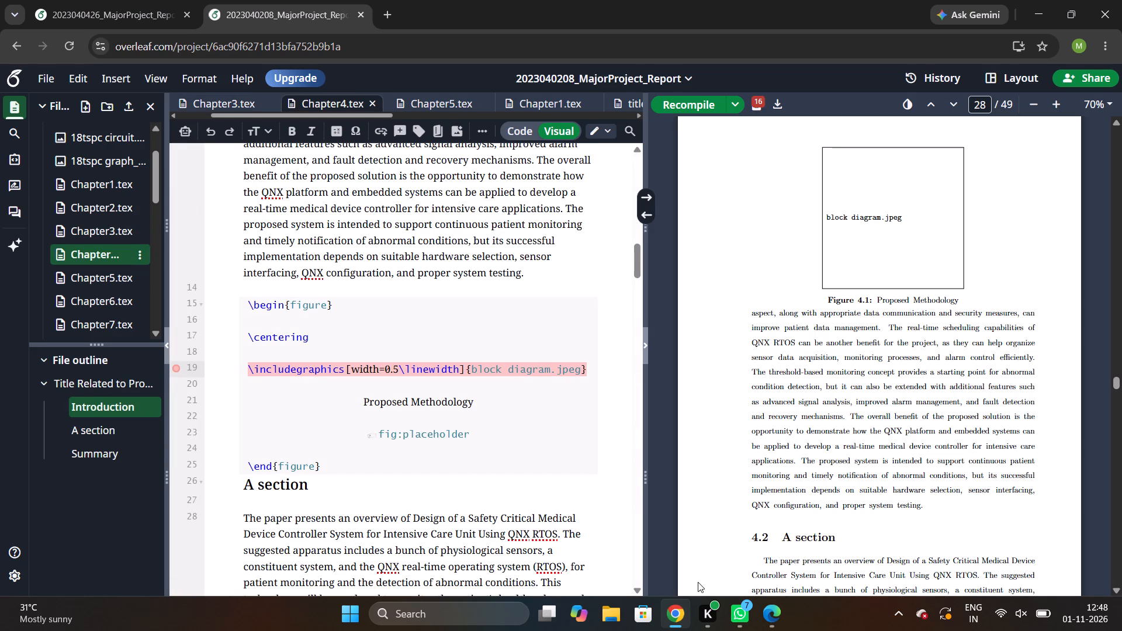
Check the existing block diagram in Chapter 3 of the compiled report against the image generated in ChatGPT.
click(770, 571)
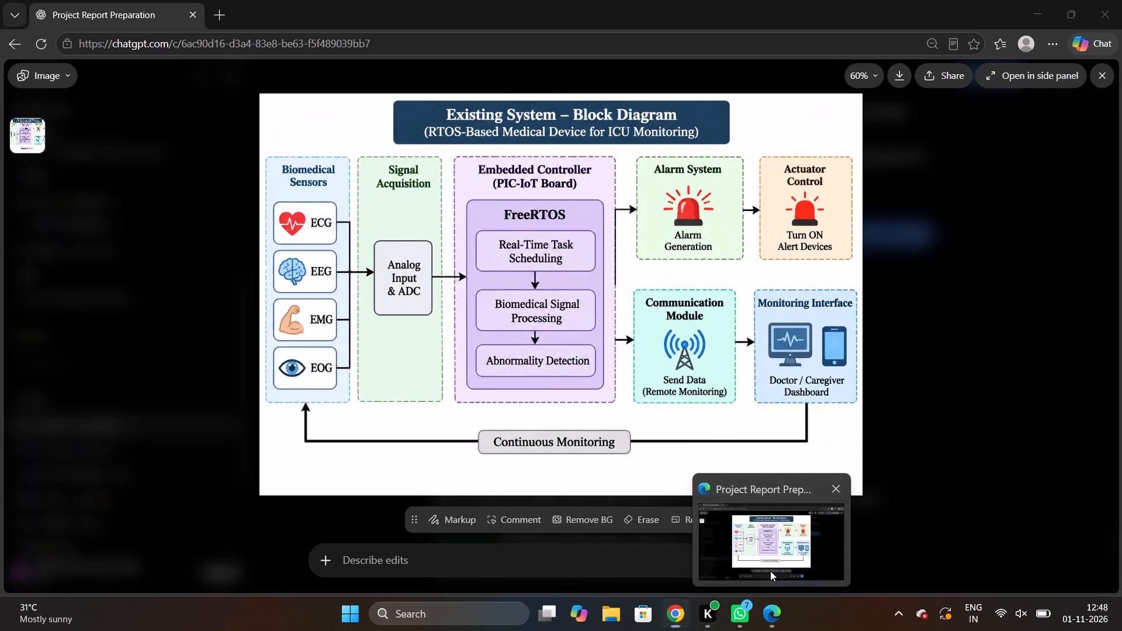
click(618, 548)
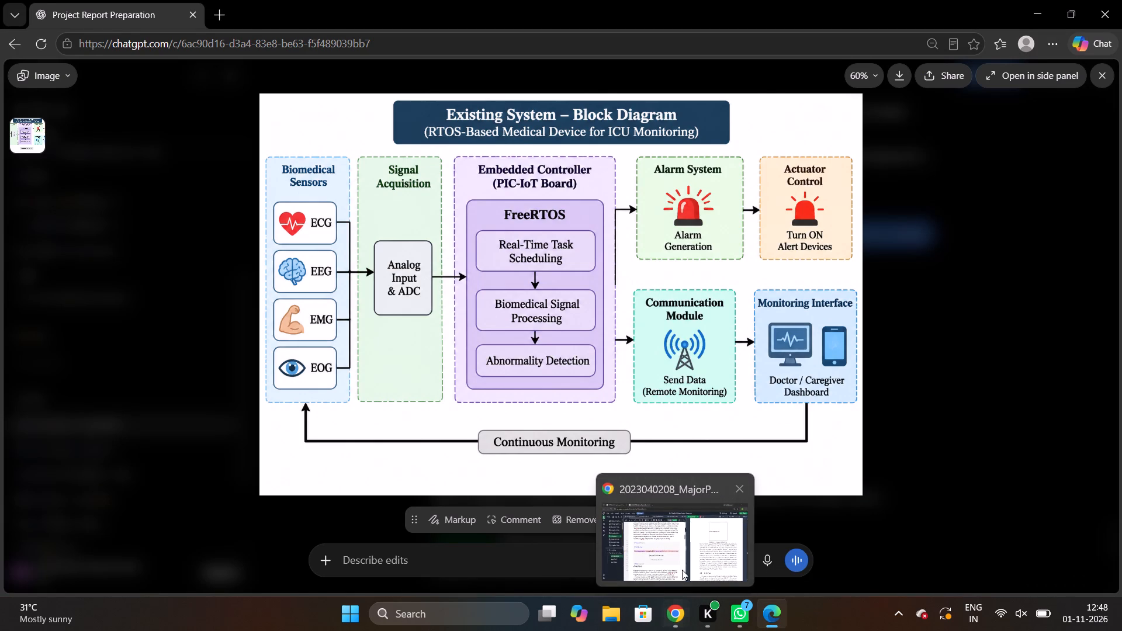
click(682, 570)
scroll(877, 328, up, 5)
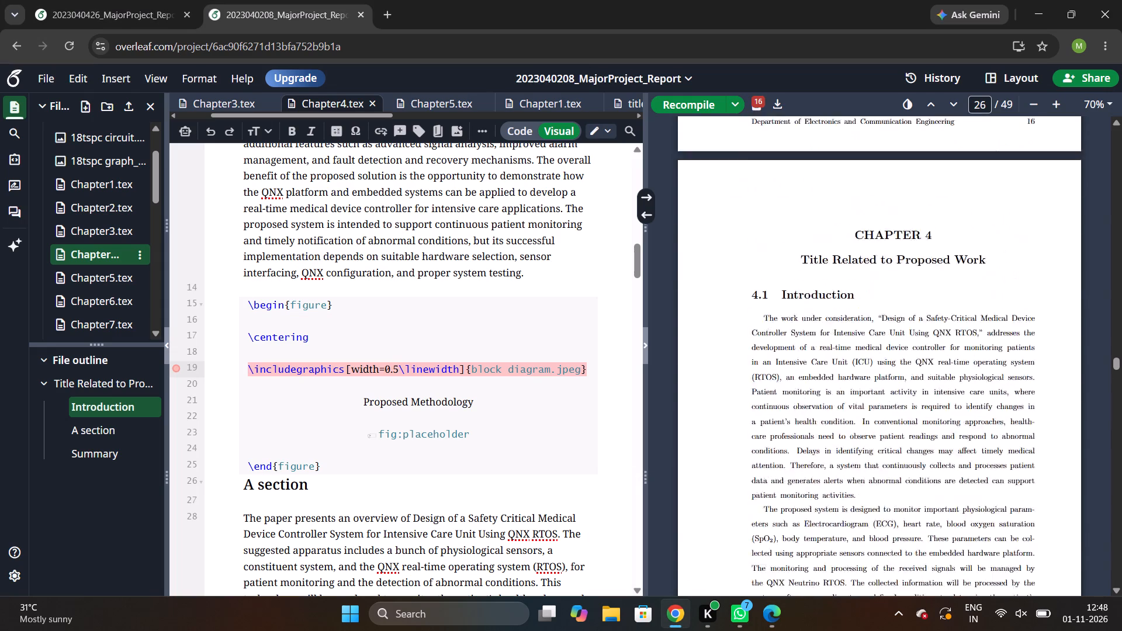
scroll(877, 328, up, 4)
scroll(877, 328, down, 1)
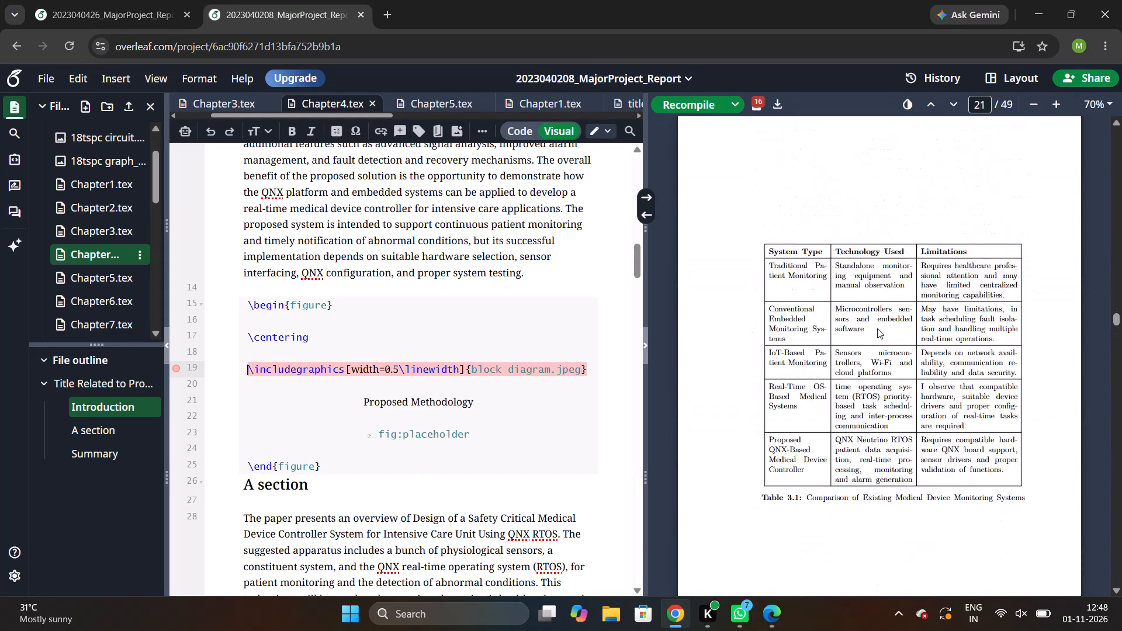
scroll(877, 328, down, 1)
scroll(877, 328, up, 1)
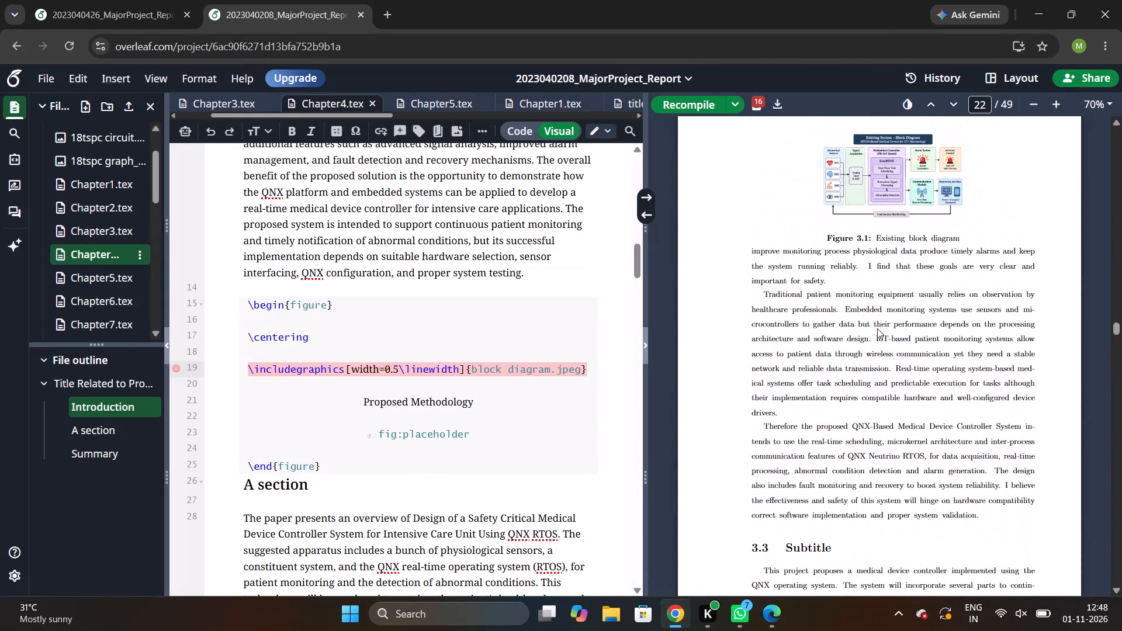
scroll(877, 328, up, 1)
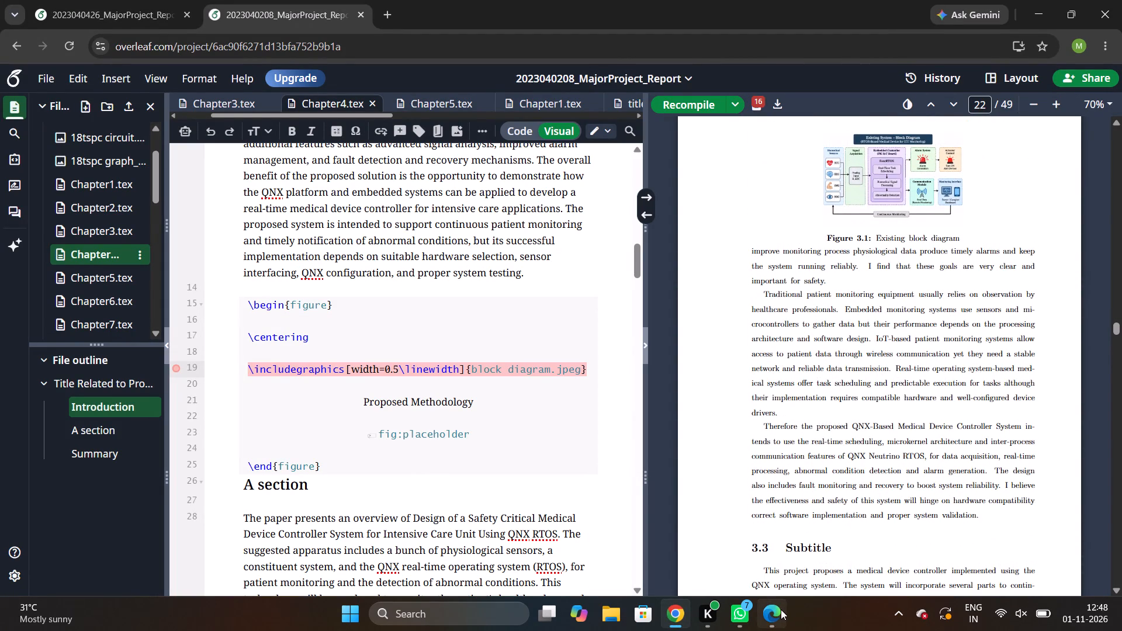
click(766, 557)
click(628, 560)
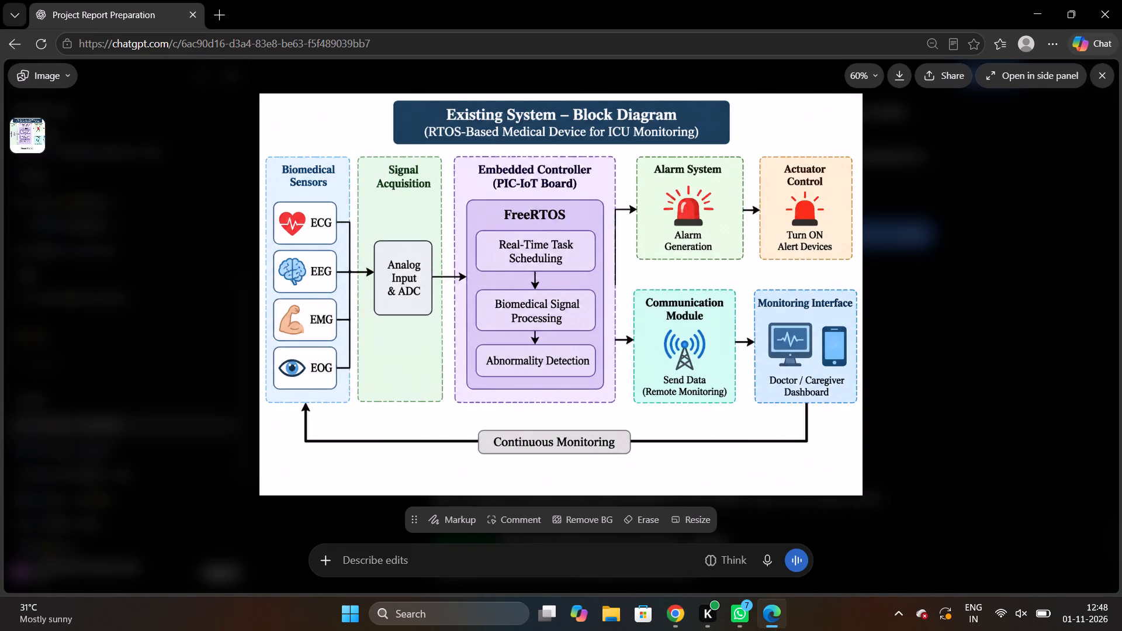
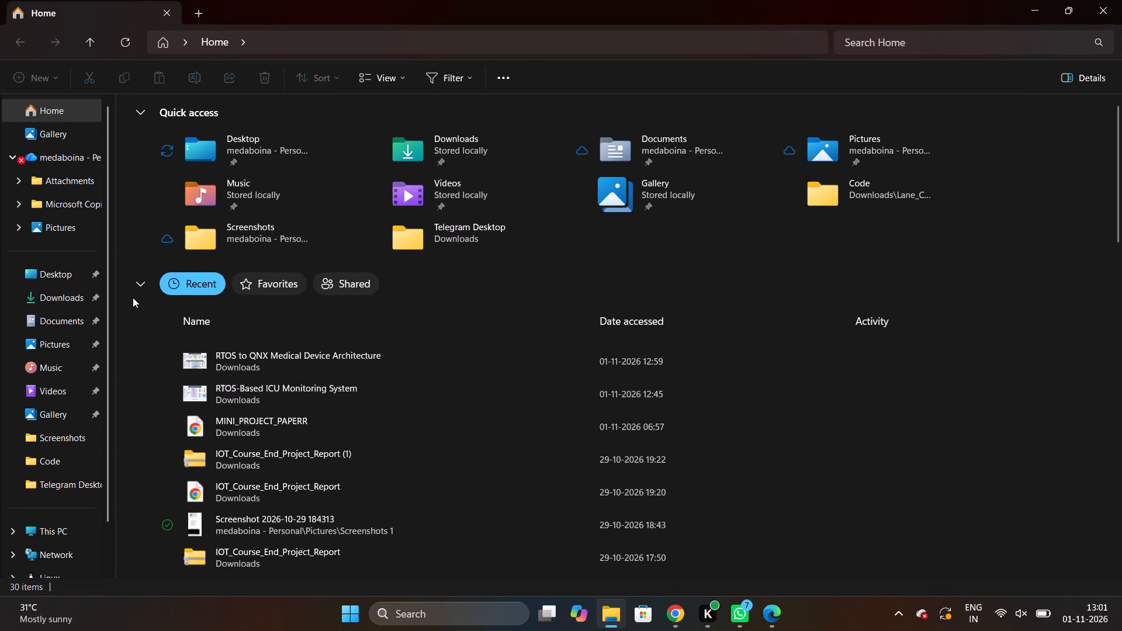
click(50, 288)
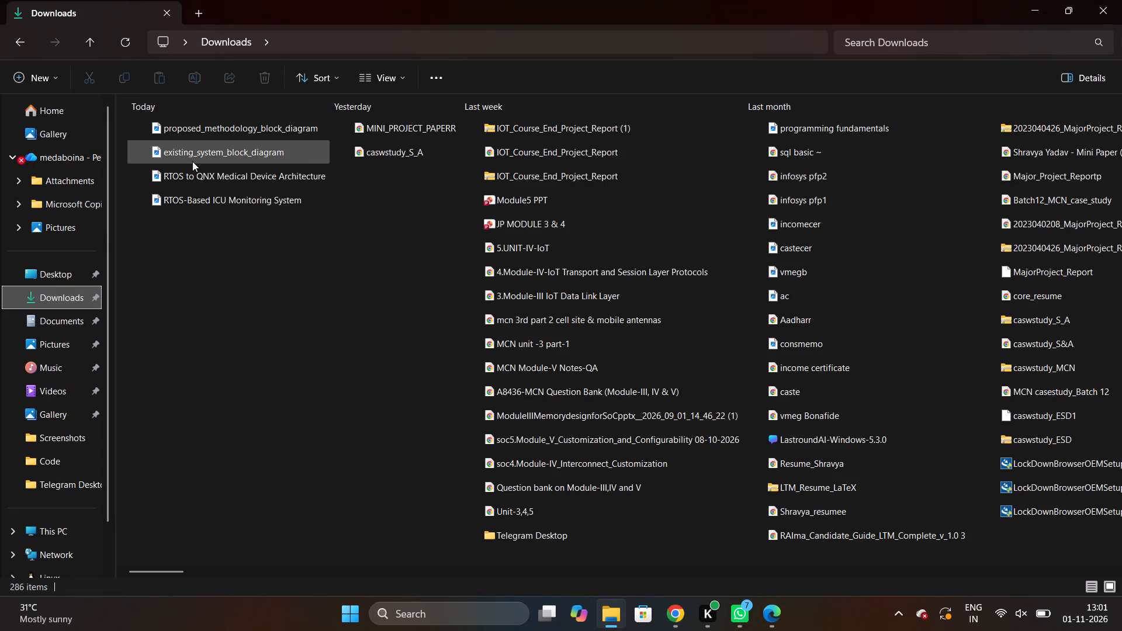
click(250, 170)
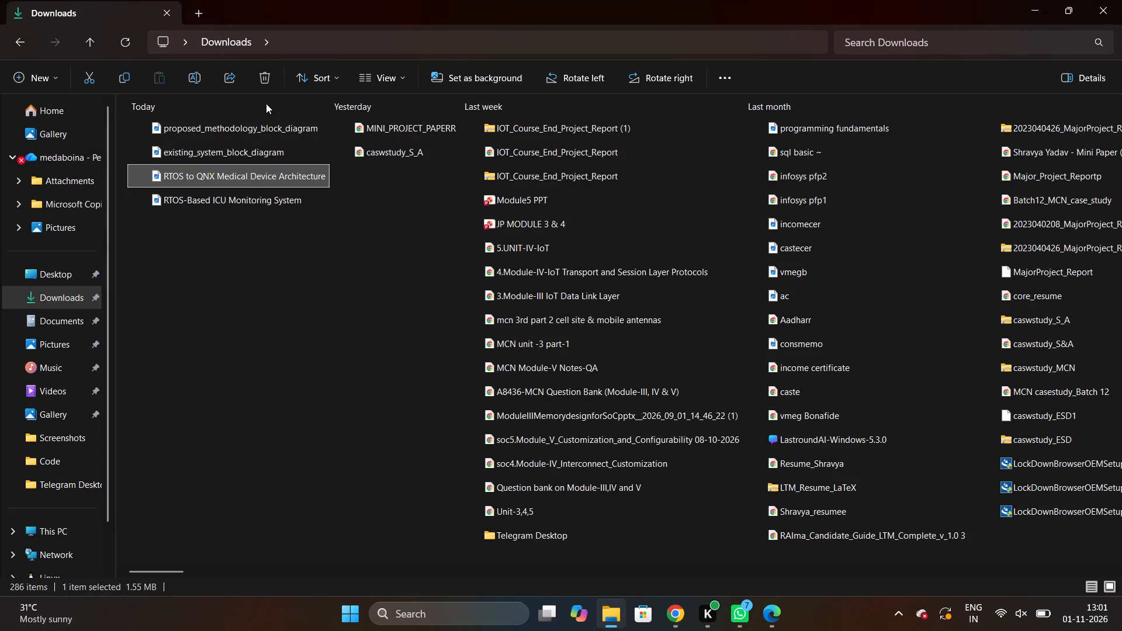
click(264, 78)
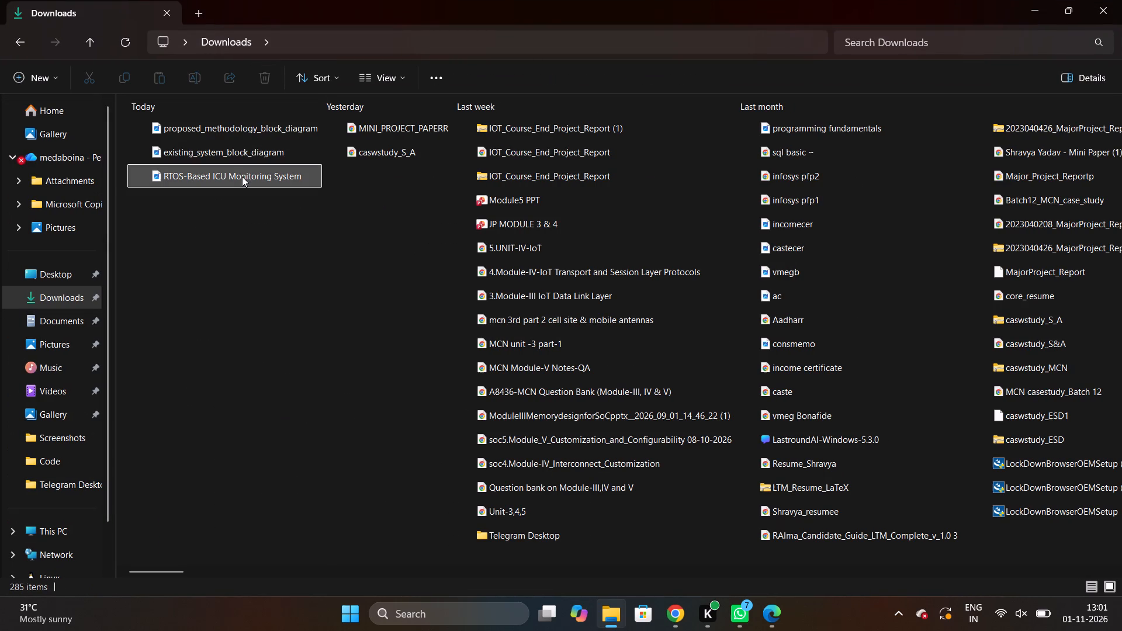
click(242, 176)
click(266, 79)
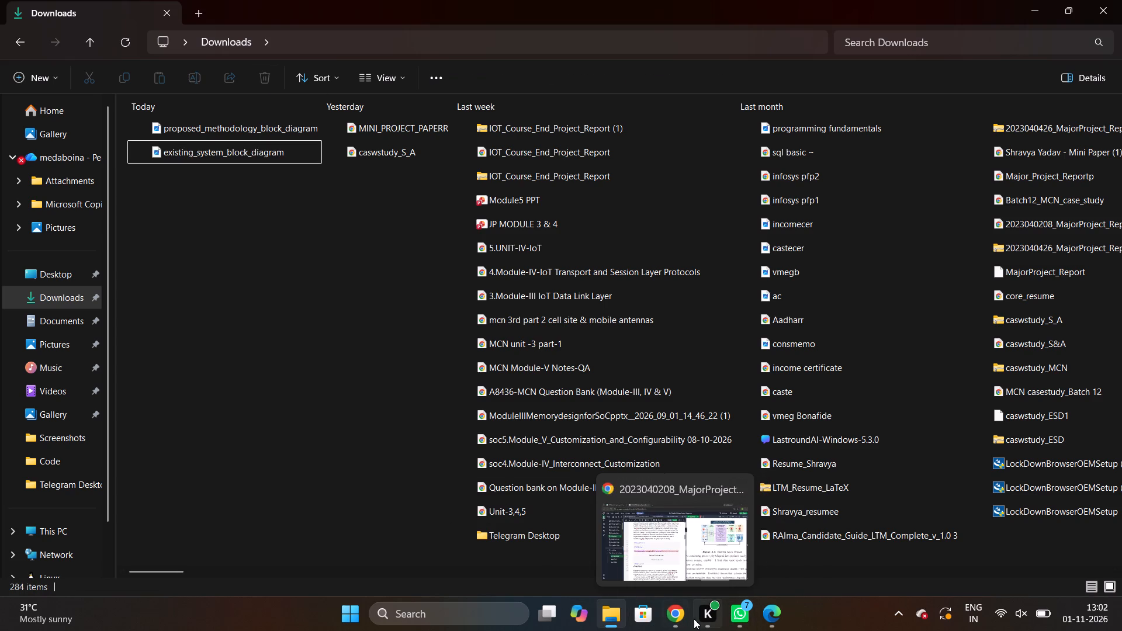
In Overleaf, replace the Chapter3.tex figure captioned Existing block diagram with existing_system_block_diagram.png uploaded from Downloads, at half width with caption and label.
click(677, 574)
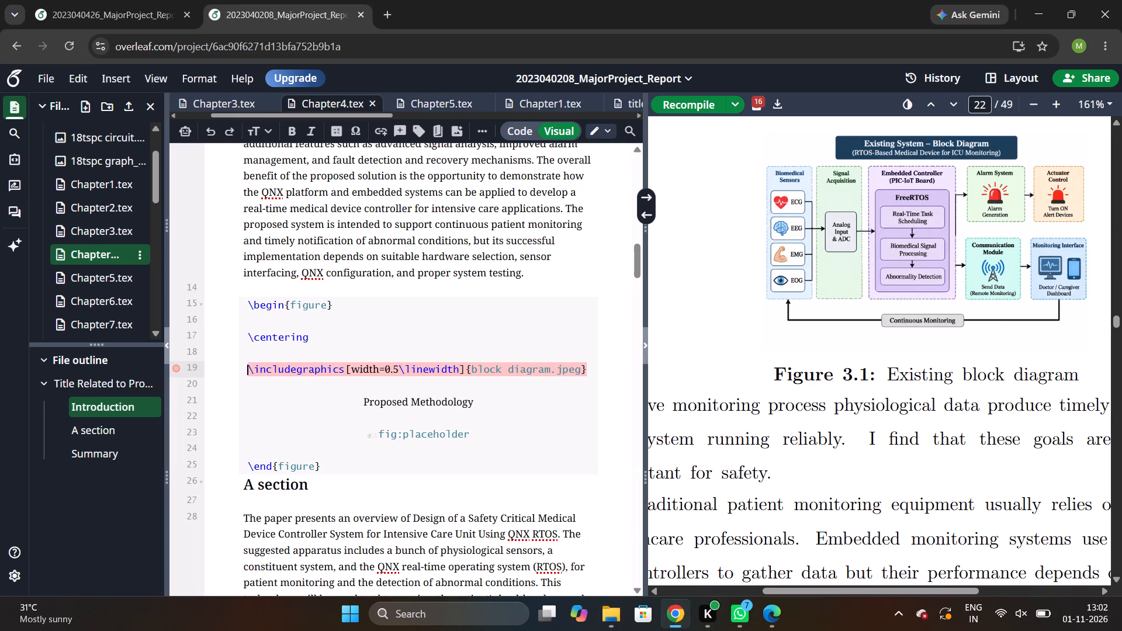
click(740, 294)
drag(740, 294, 785, 275)
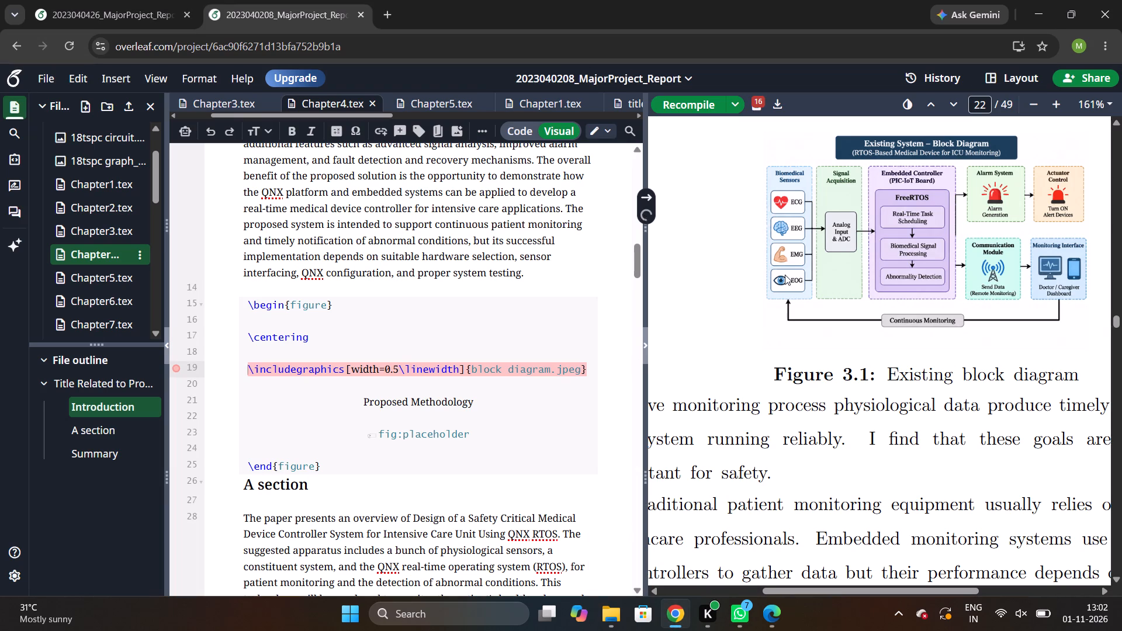
triple_click(785, 275)
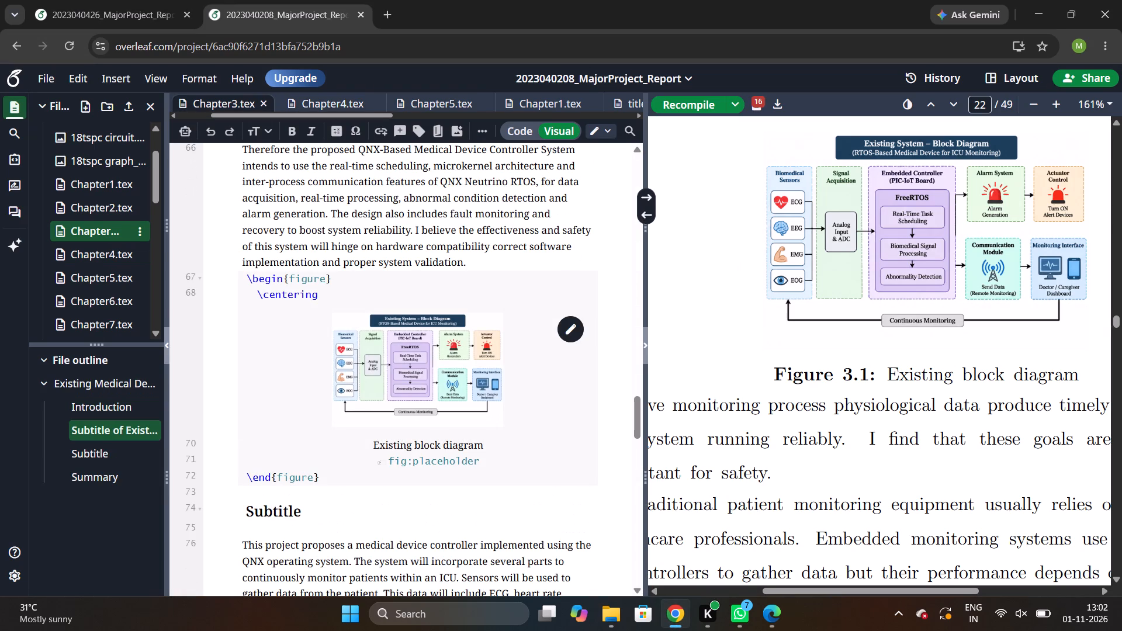
double_click(437, 335)
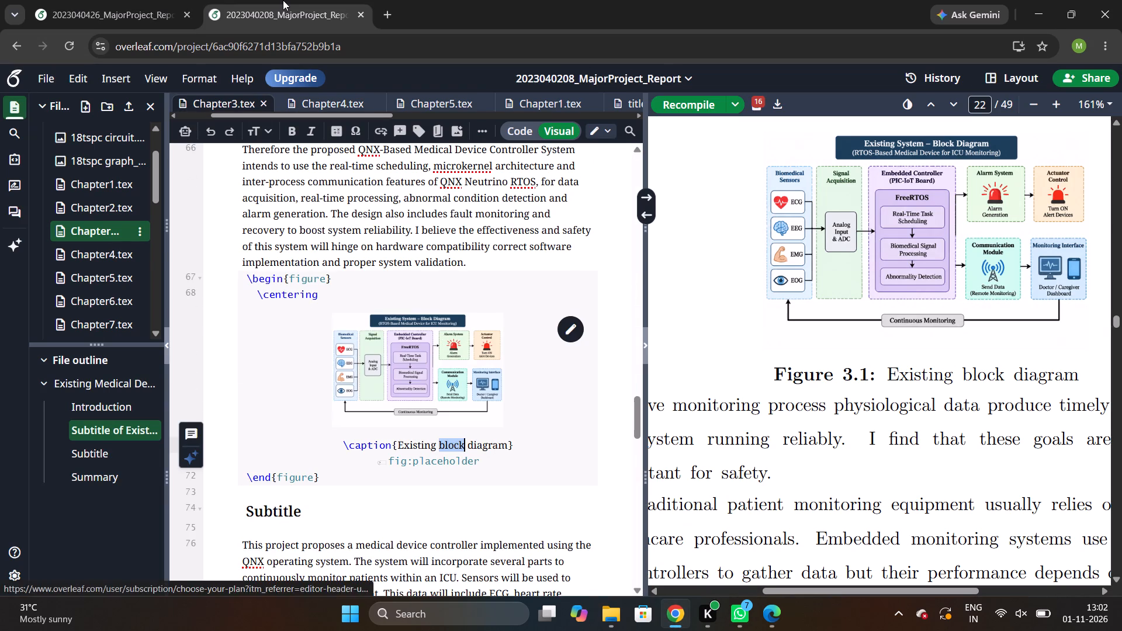
click(283, 0)
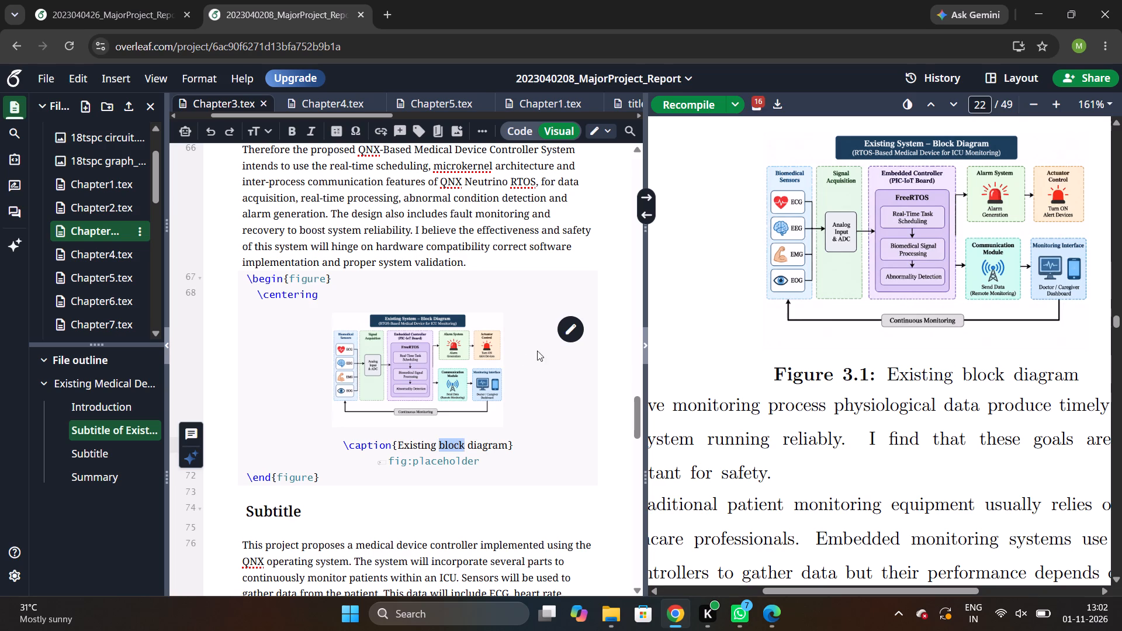
click(566, 333)
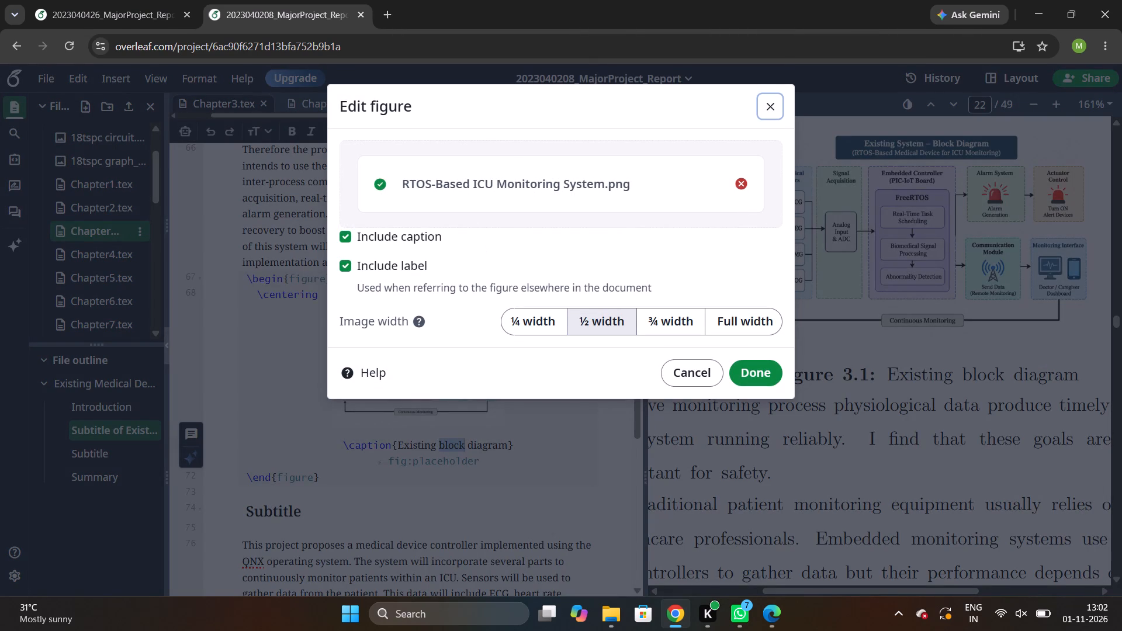
drag(451, 176, 680, 209)
drag(680, 209, 741, 187)
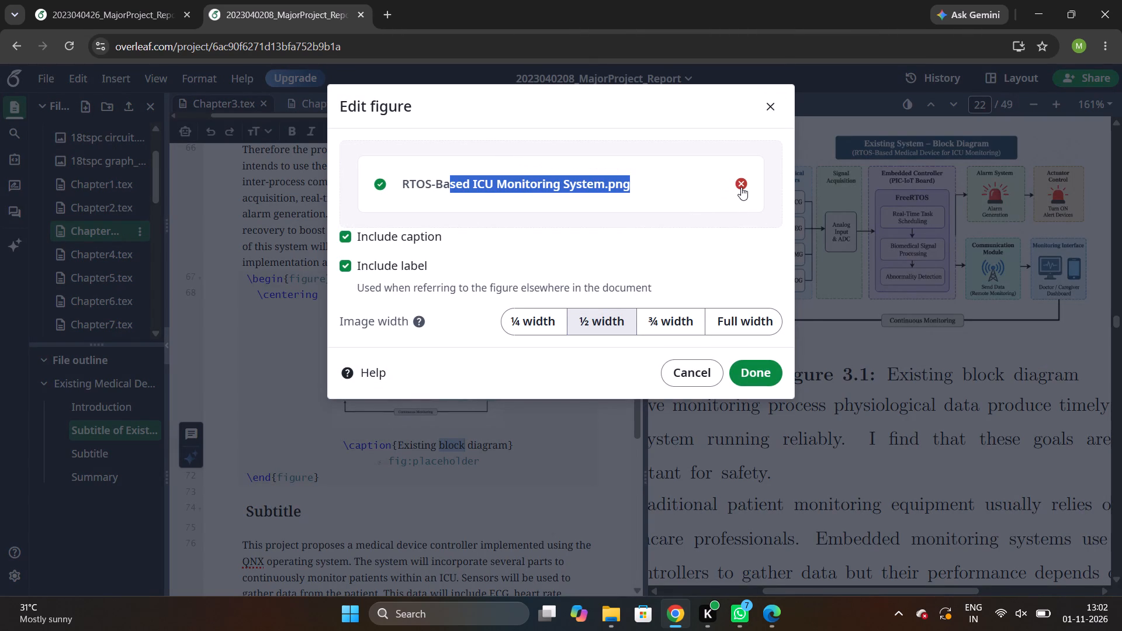
click(741, 187)
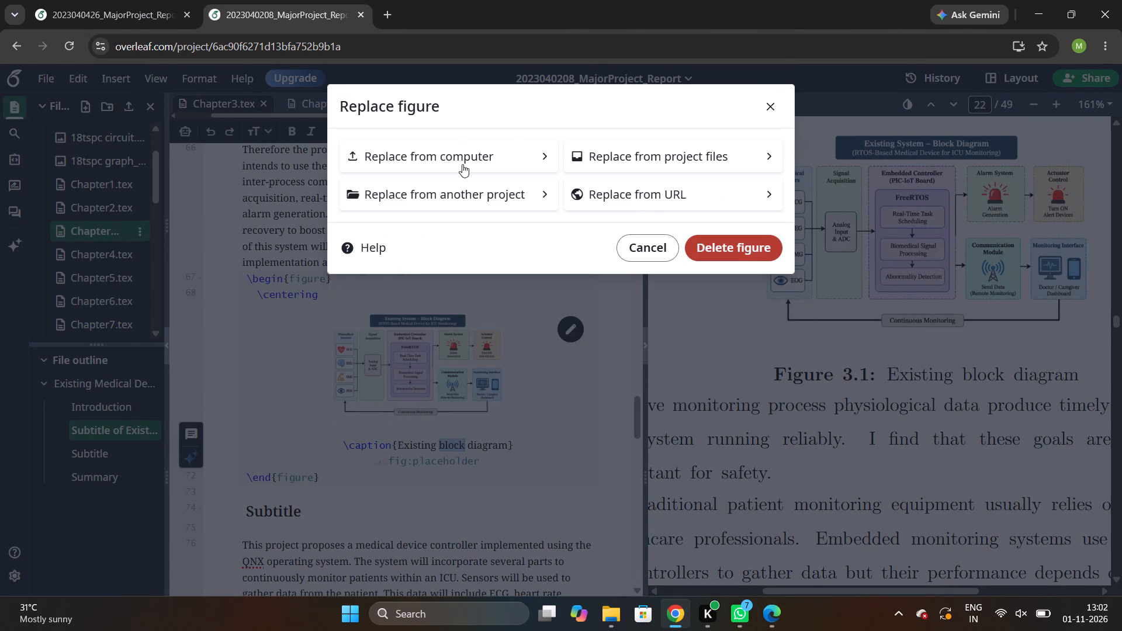
click(462, 164)
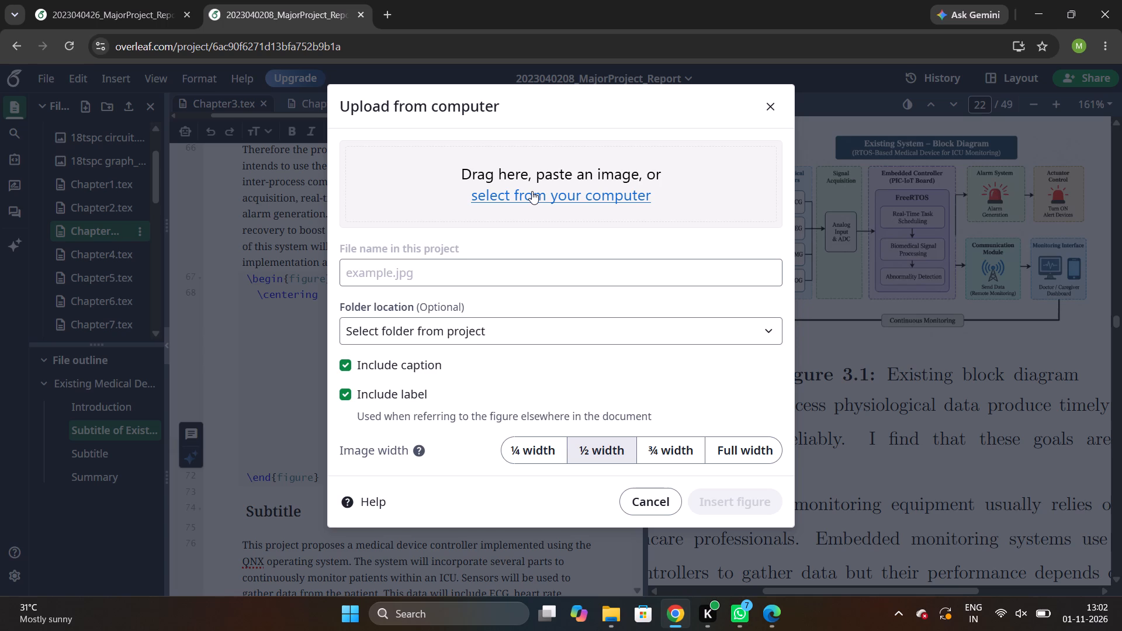
click(532, 191)
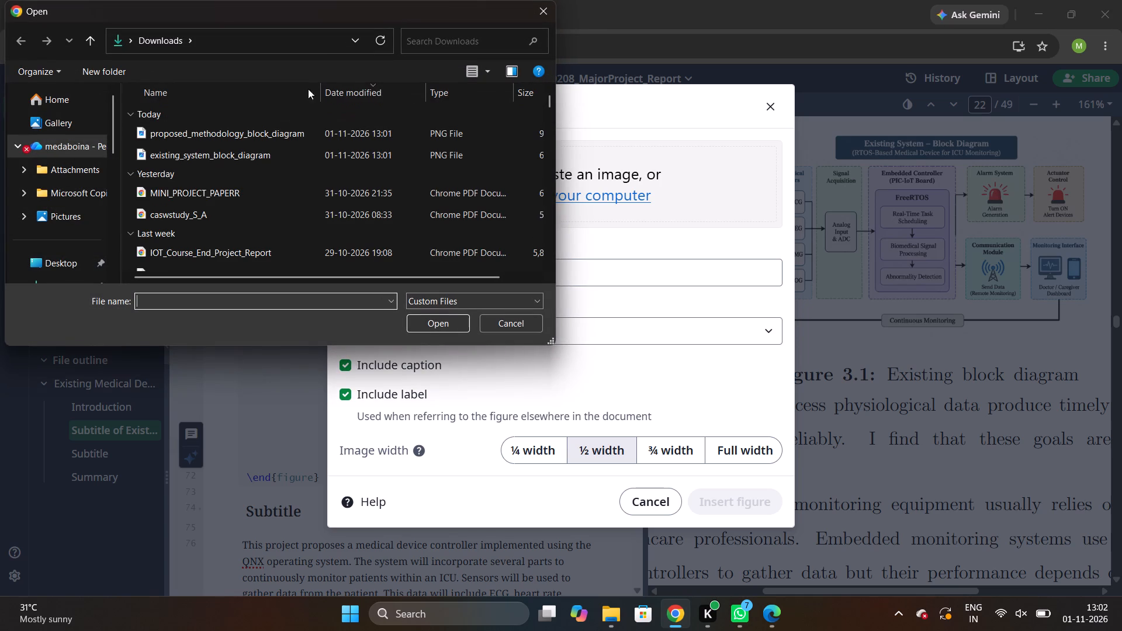
click(236, 154)
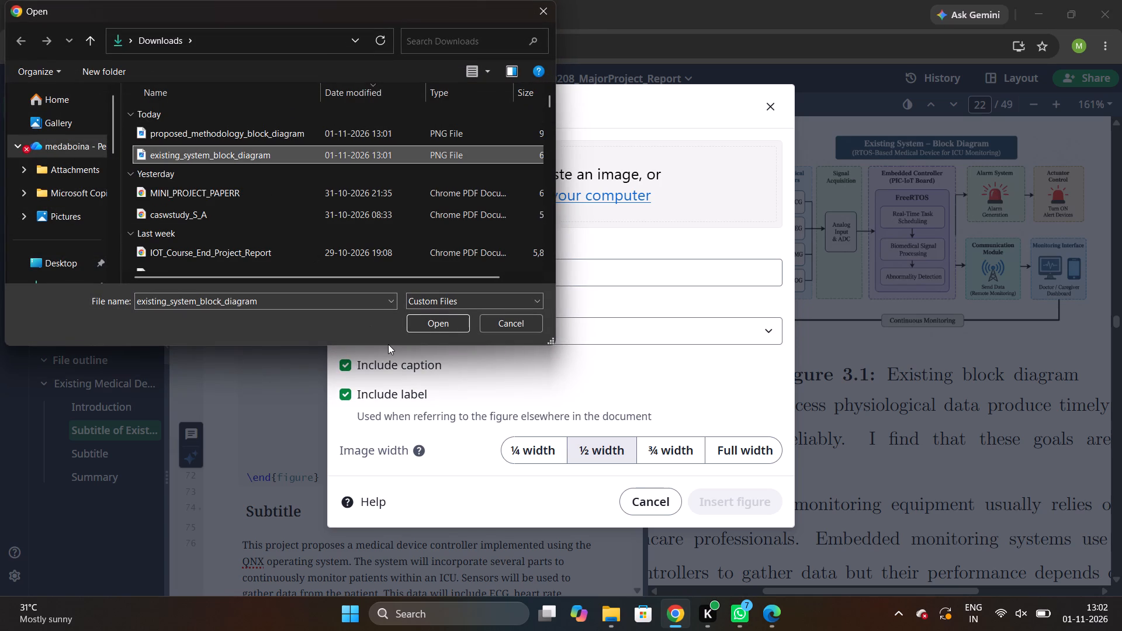
click(442, 324)
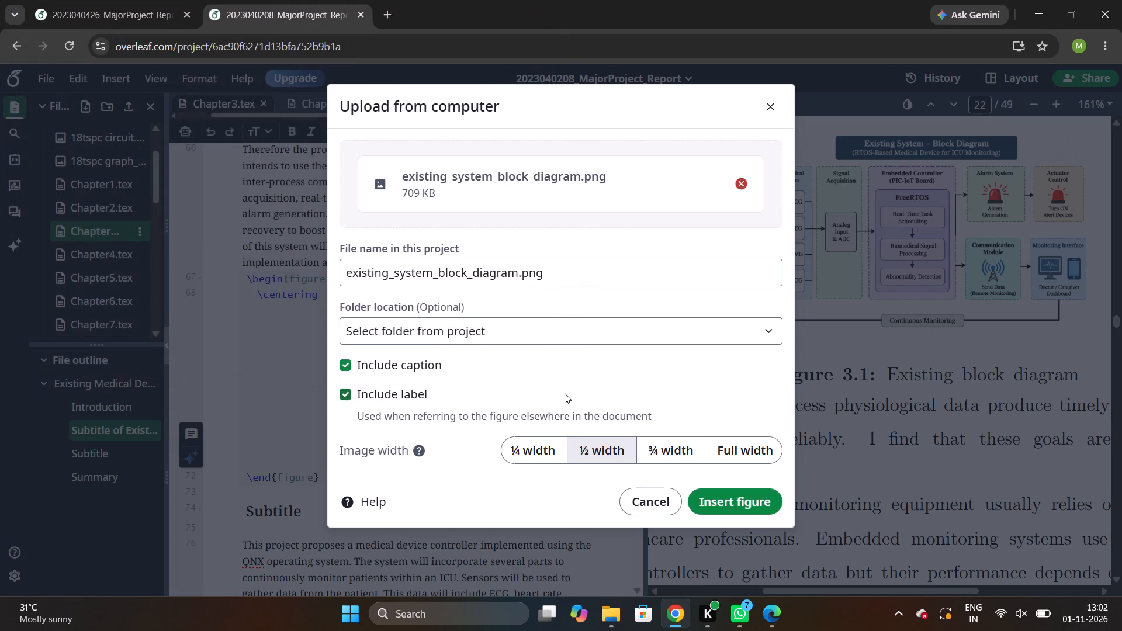
click(726, 502)
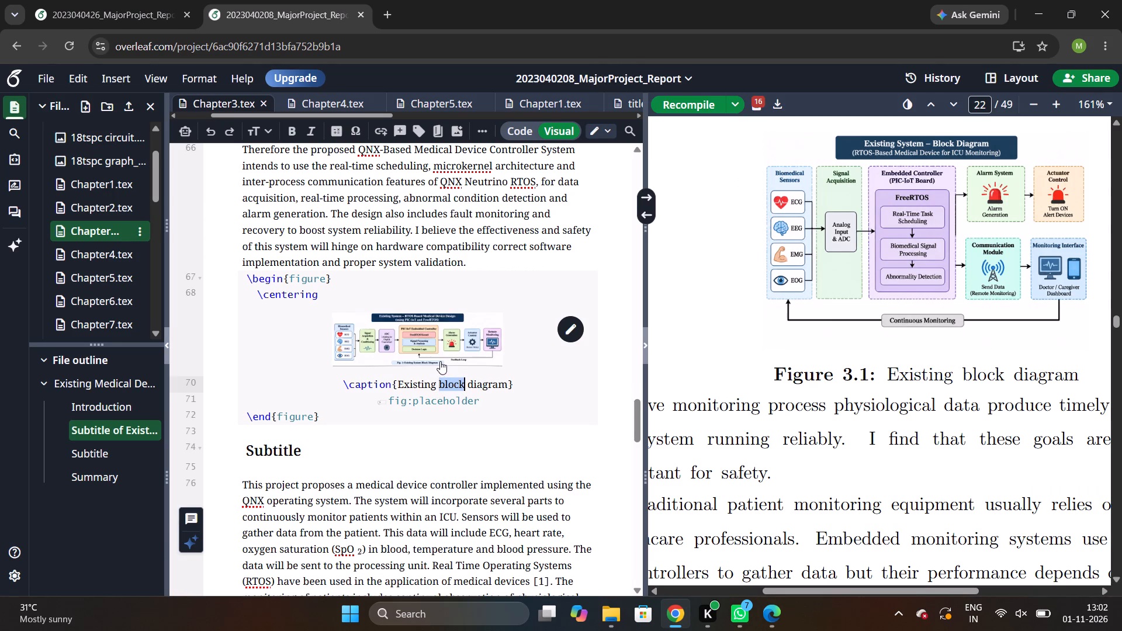
Recompile the medical device report.
scroll(471, 385, down, 1)
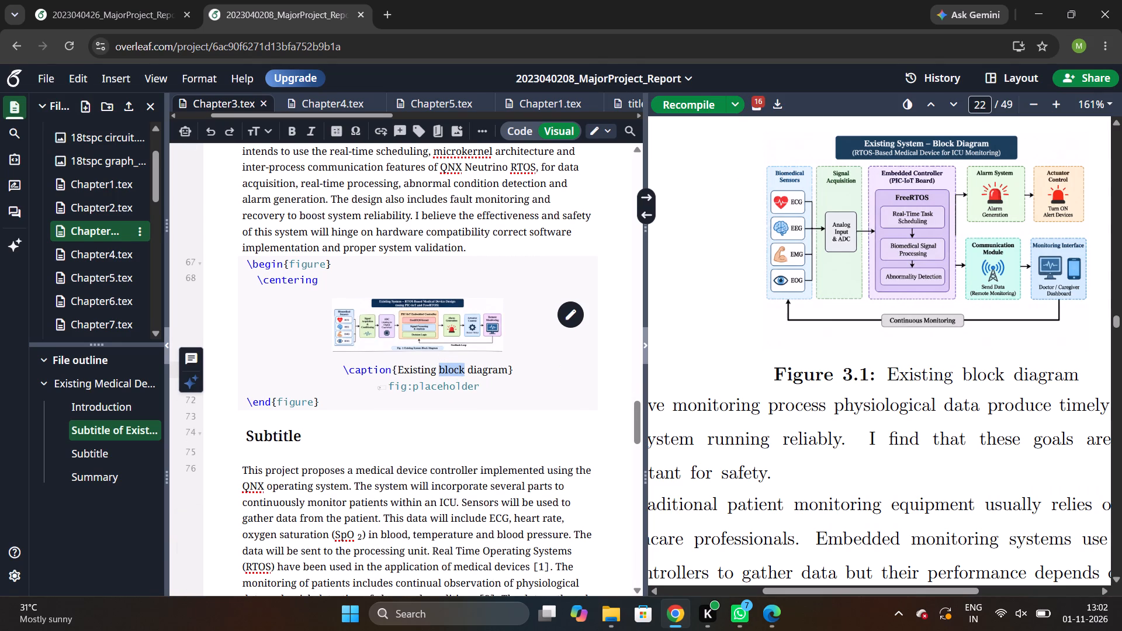
click(696, 107)
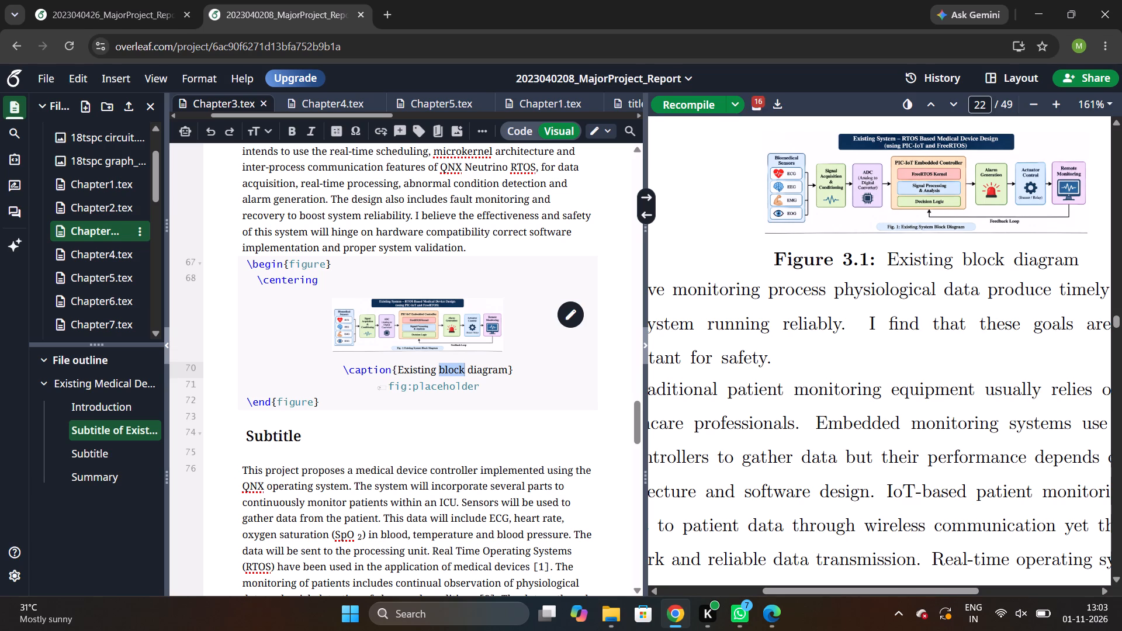
Examine the Existing Block diagram figure in the precision agriculture report project, and return to the medical device report.
click(101, 0)
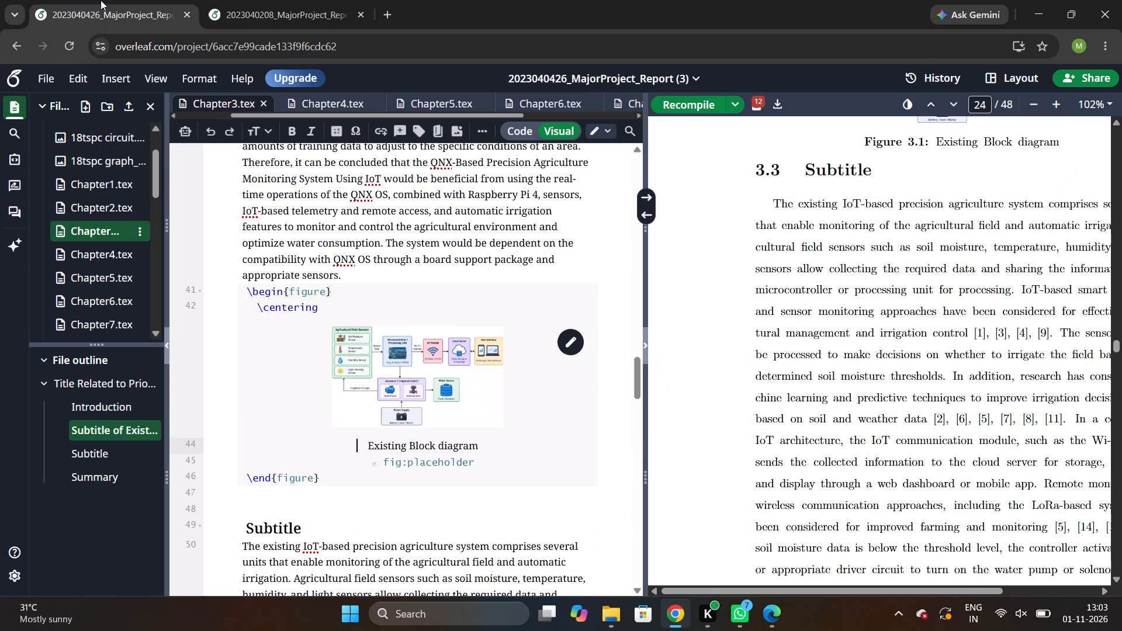
scroll(362, 362, down, 1)
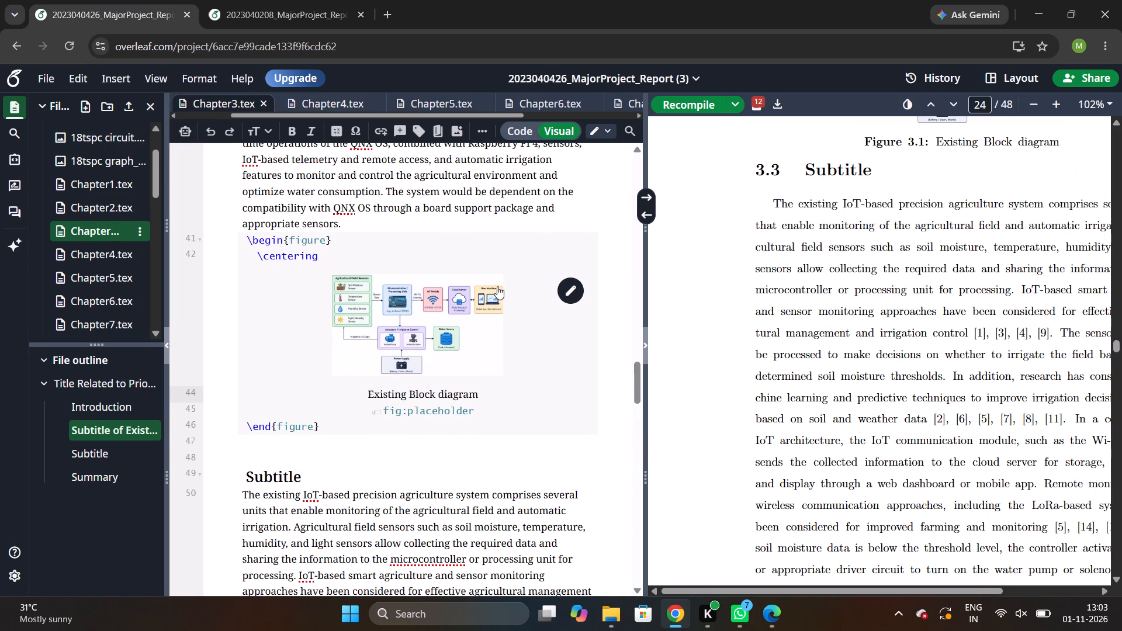
click(267, 2)
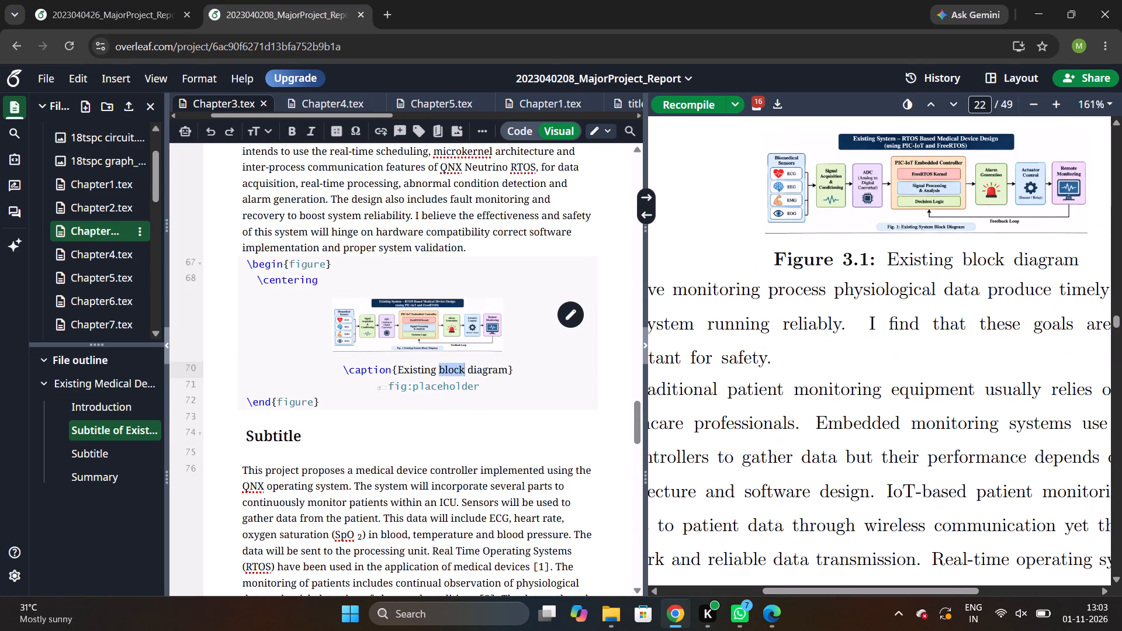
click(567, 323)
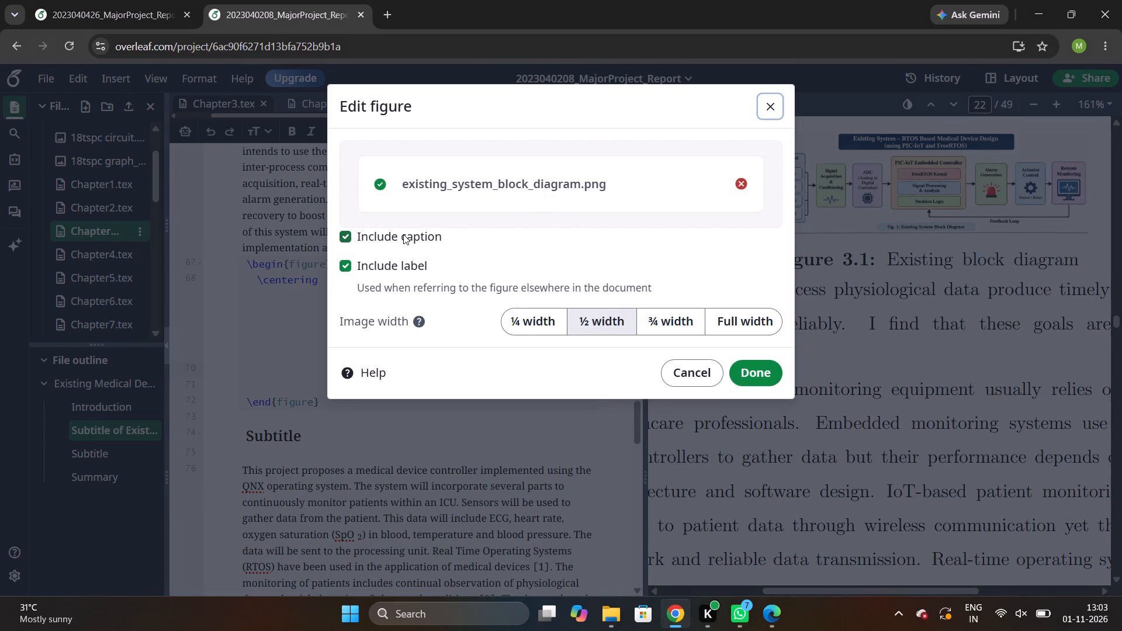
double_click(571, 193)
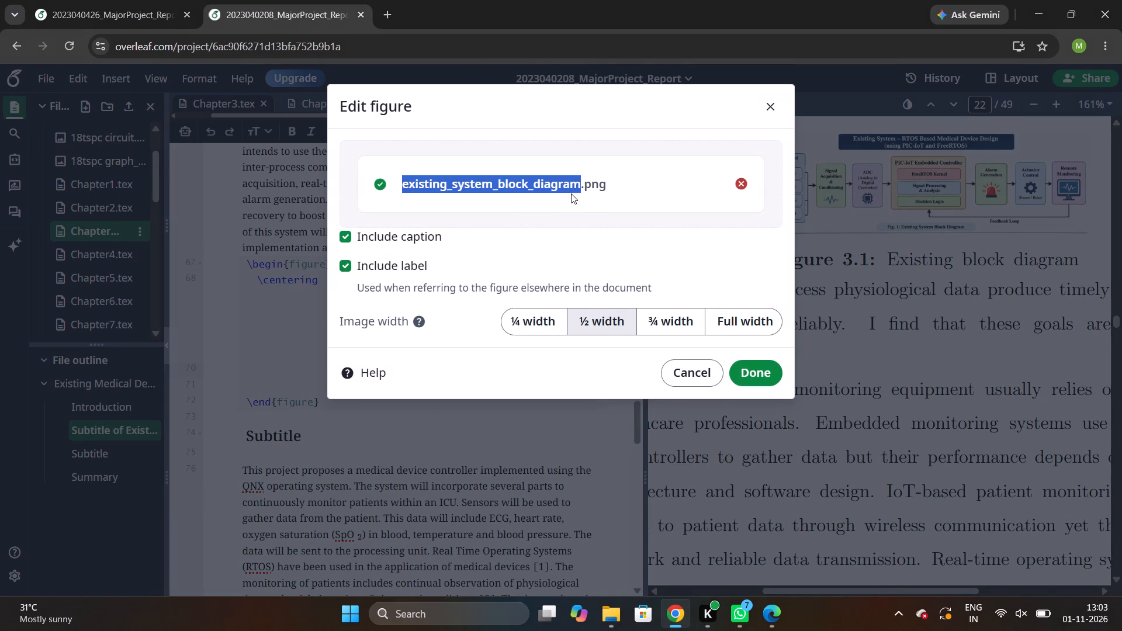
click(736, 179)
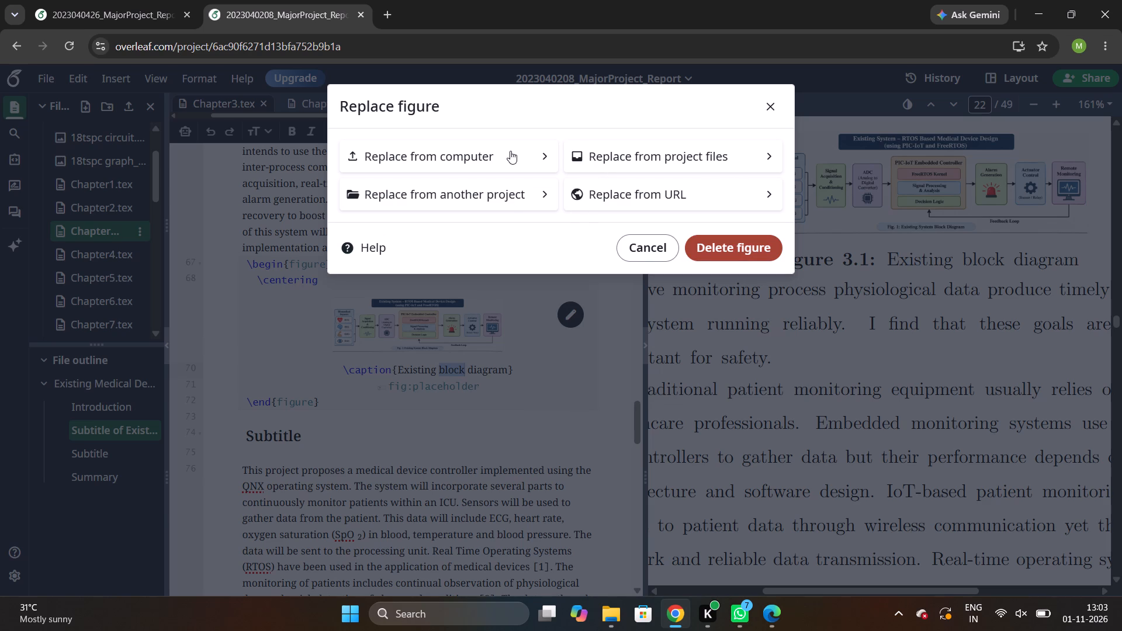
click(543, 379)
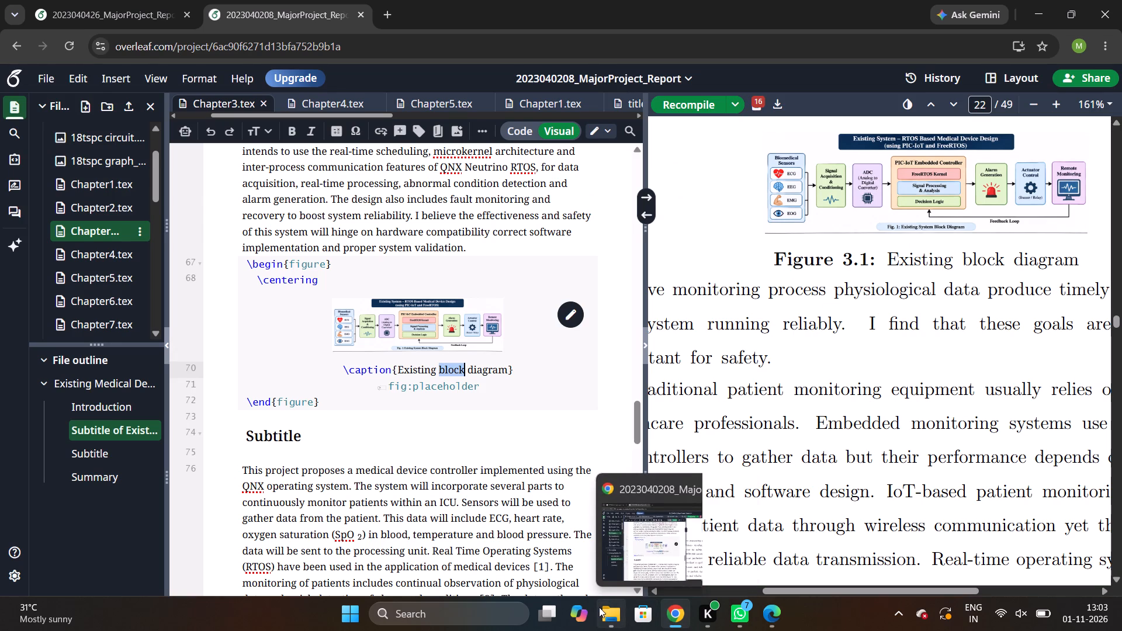
Switch to the Downloads folder in File Explorer, view the proposed_methodology_block_diagram image, and close it.
click(583, 525)
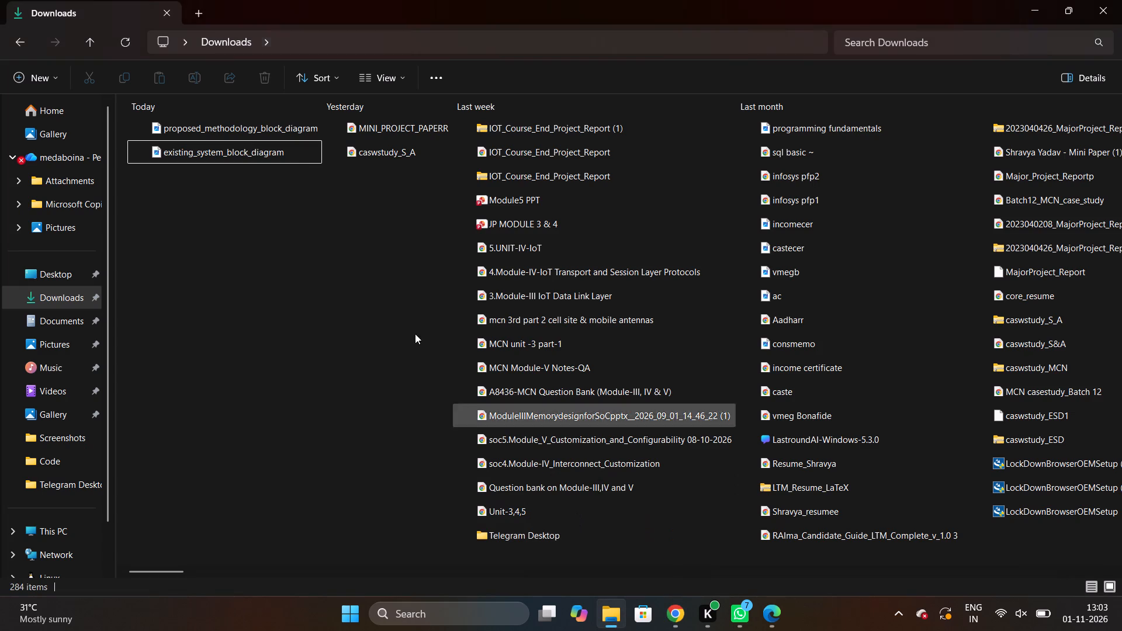
double_click(285, 132)
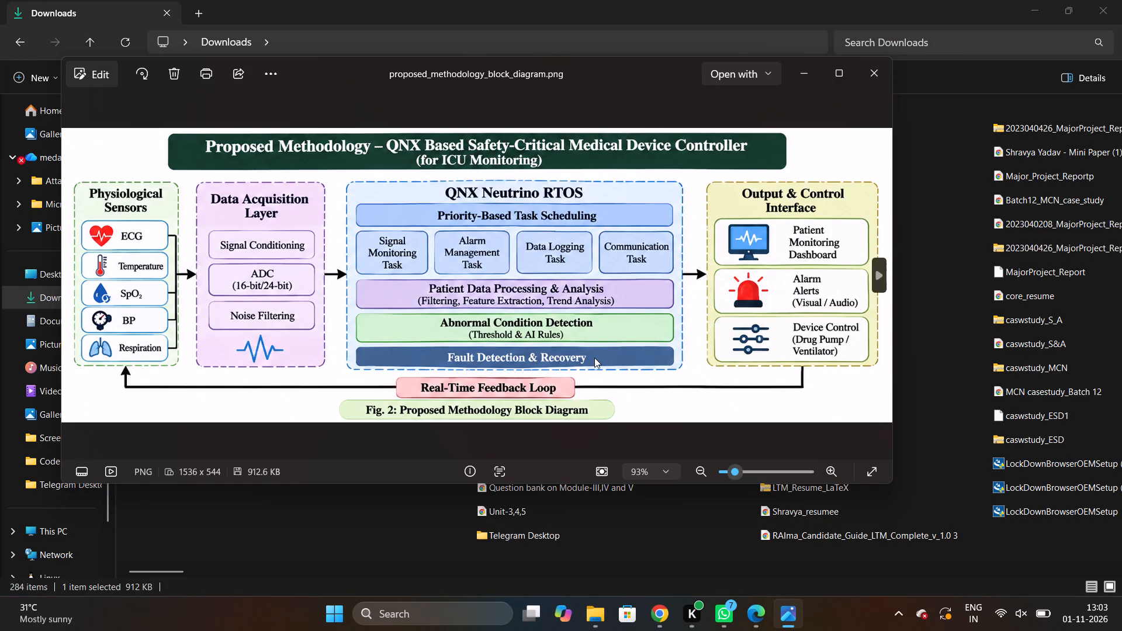
ctrl+scroll(594, 358, down, 2)
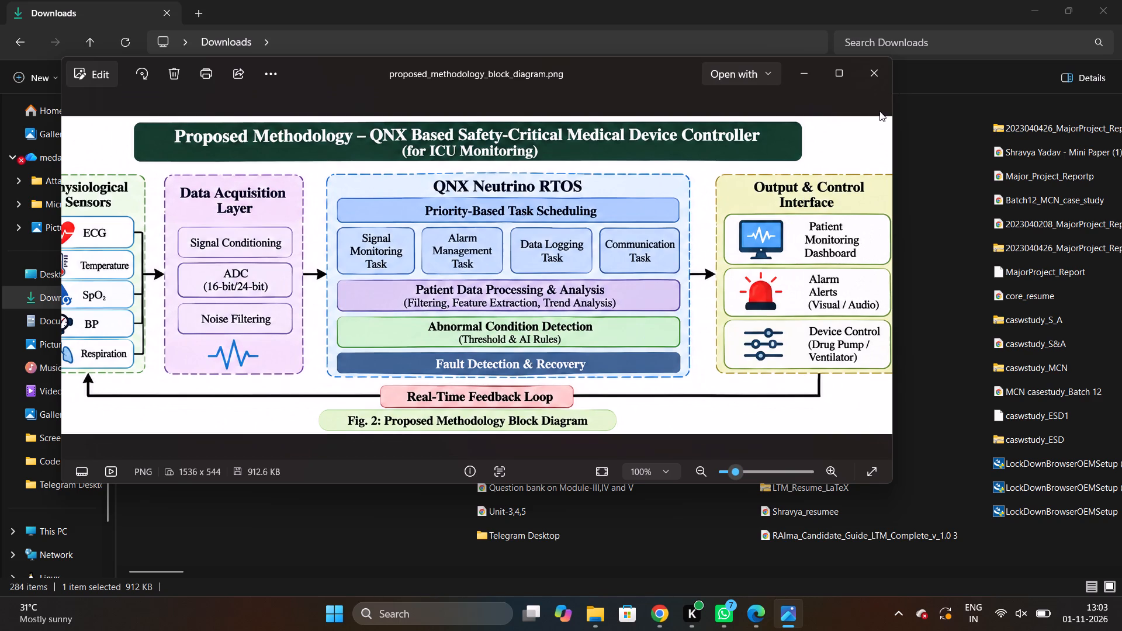
click(874, 80)
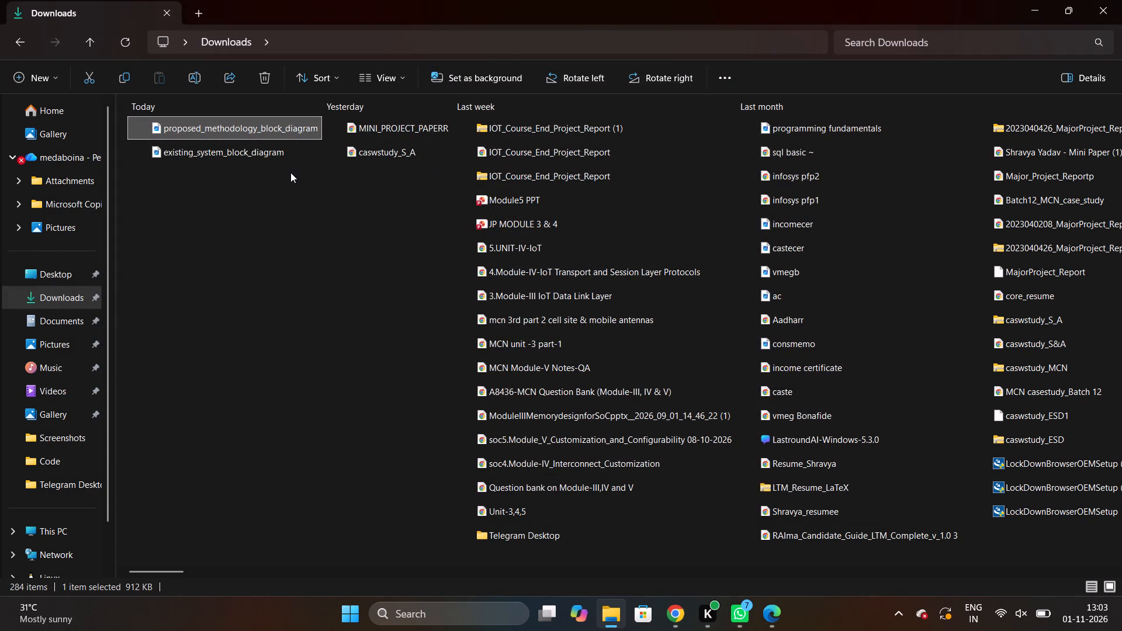
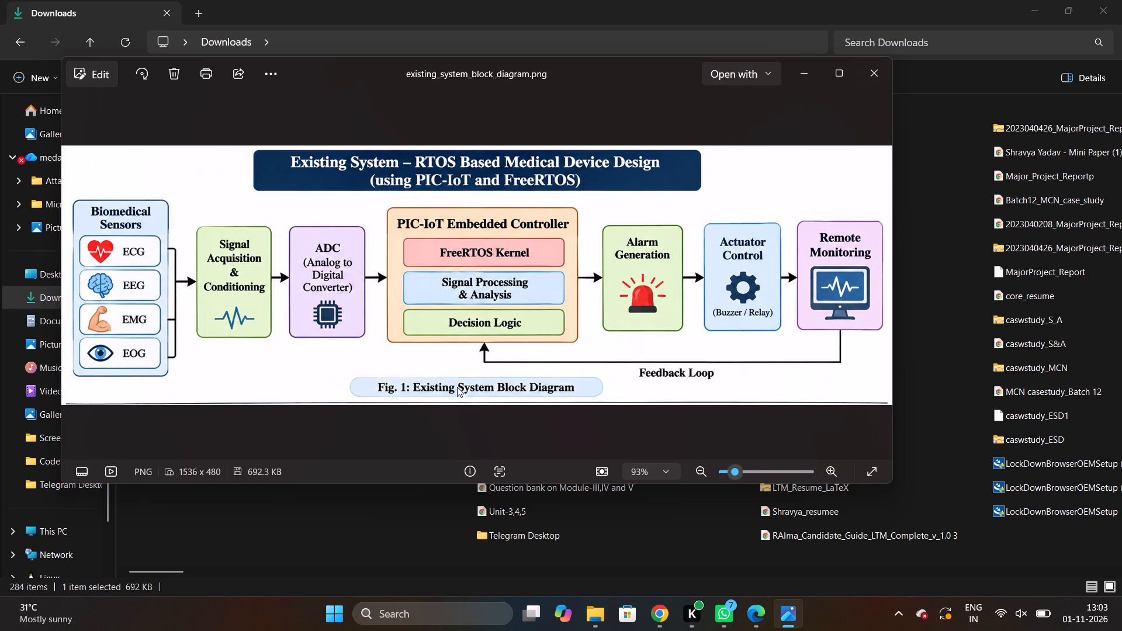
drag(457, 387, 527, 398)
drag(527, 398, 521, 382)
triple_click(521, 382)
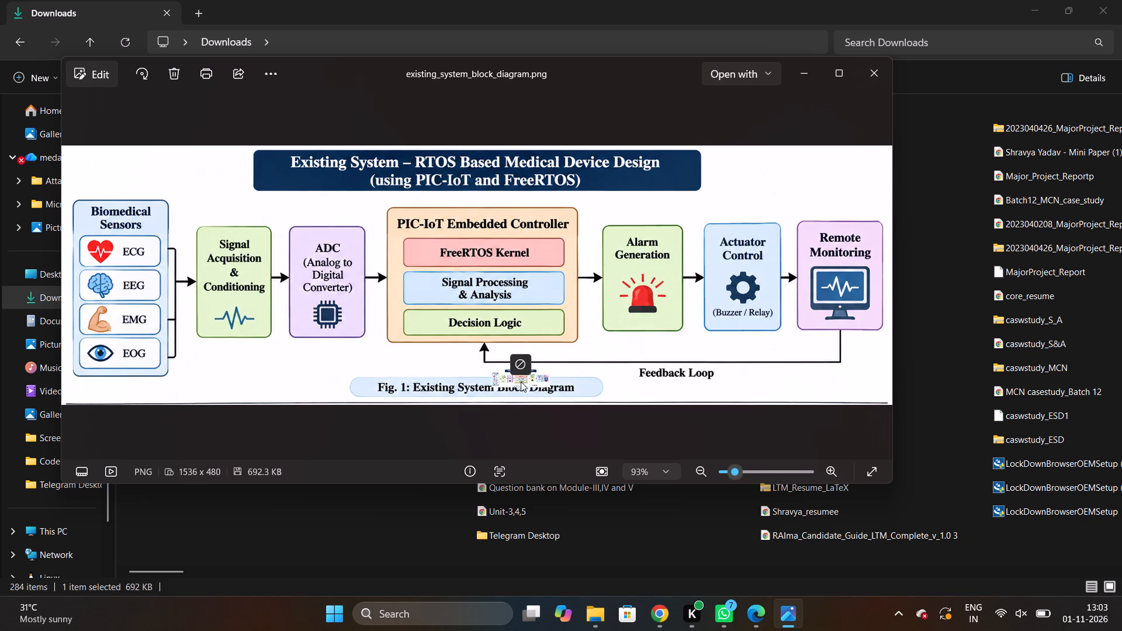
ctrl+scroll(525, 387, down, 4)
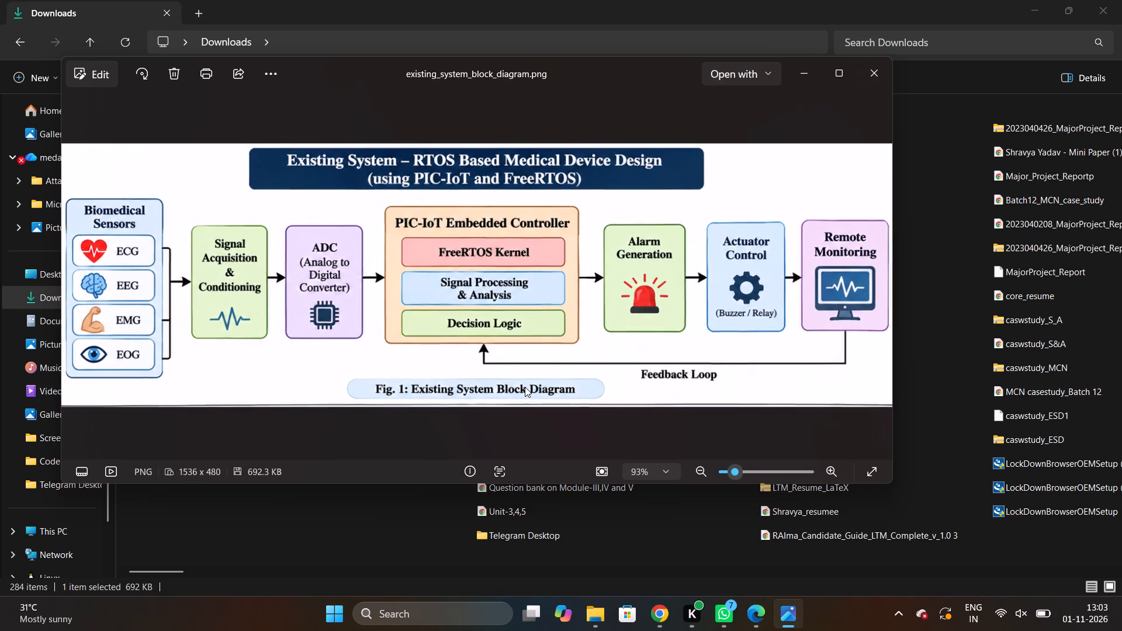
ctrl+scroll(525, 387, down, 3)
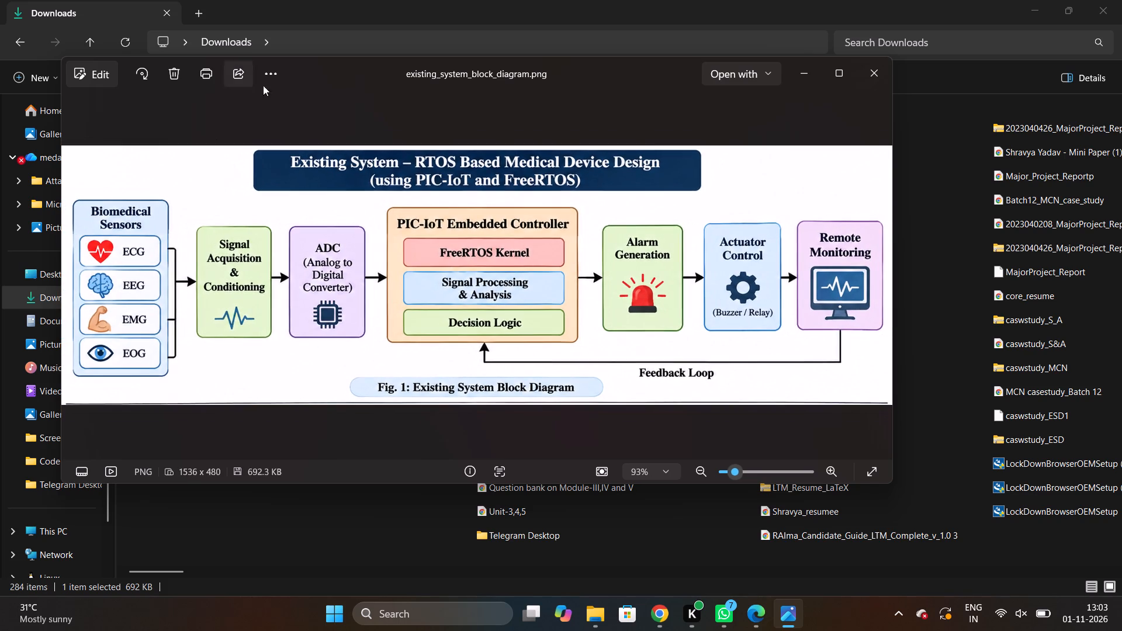
Crop existing_system_block_diagram.png from the bottom to 1536 x 434, cutting off the Fig. 1 caption.
click(106, 78)
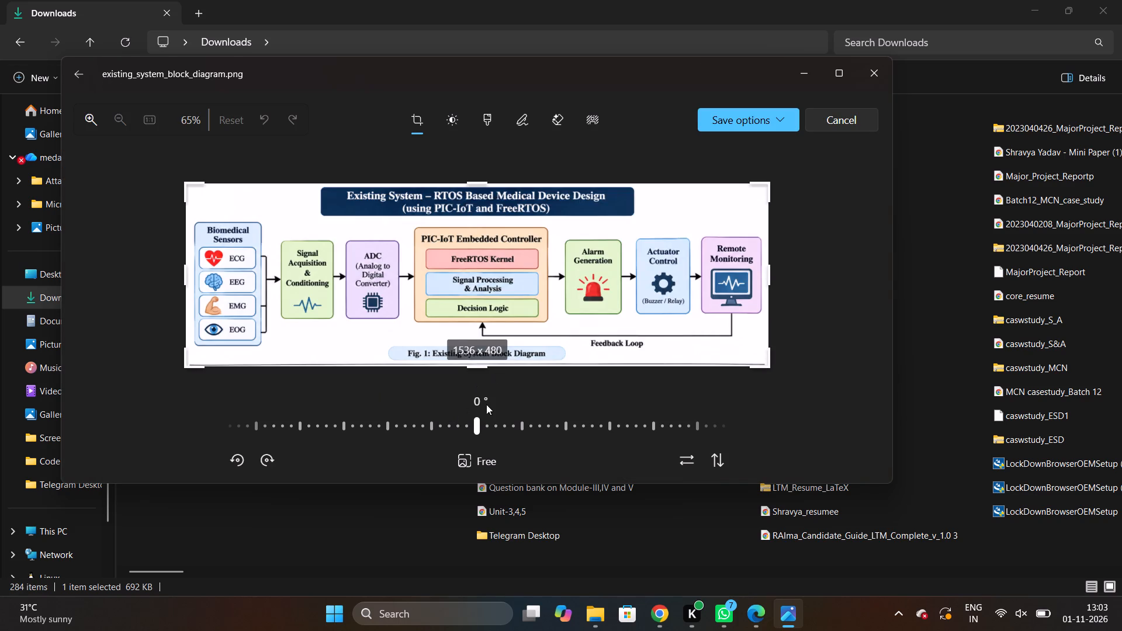
drag(477, 367, 480, 350)
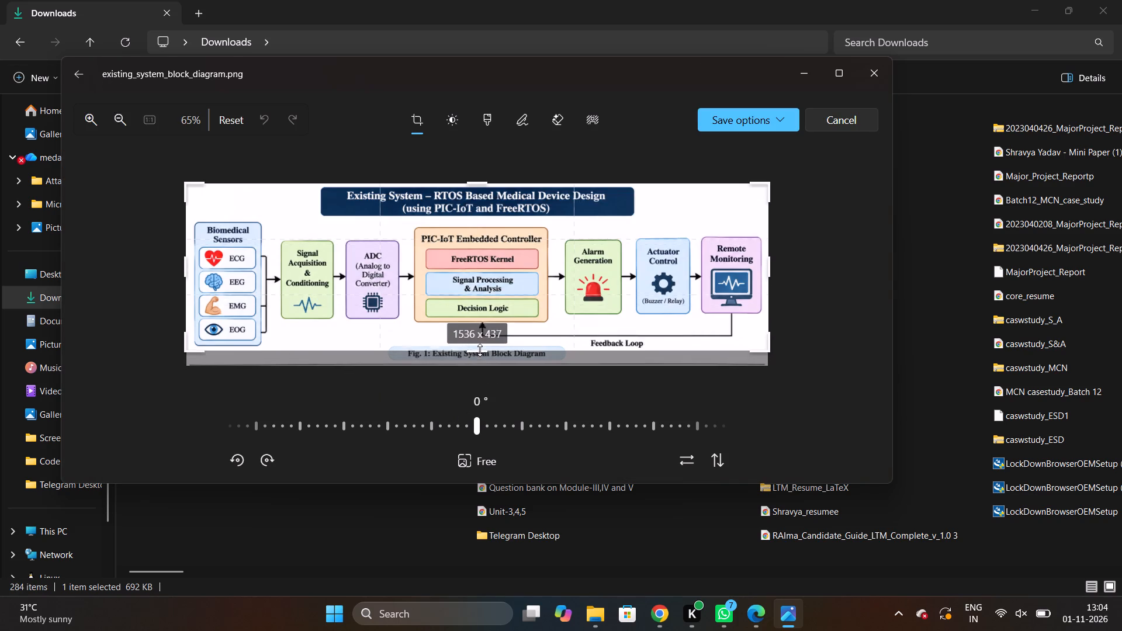
drag(480, 350, 480, 349)
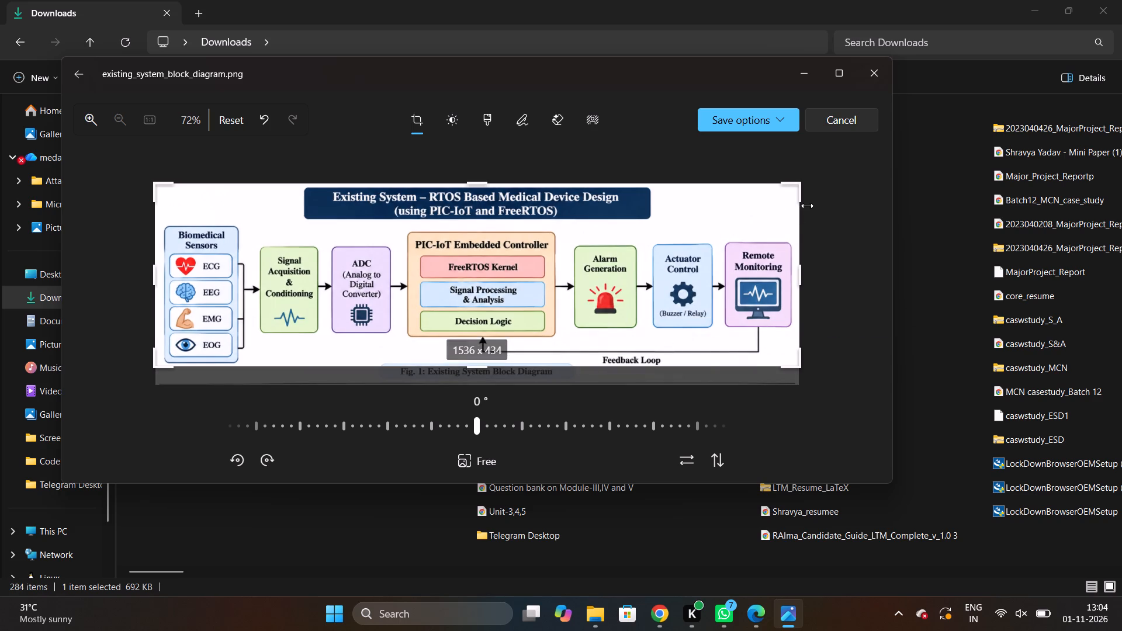
Save the cropped image as a PNG copy in Downloads, replacing existing_system_block_diagram.png, and close the image.
click(726, 123)
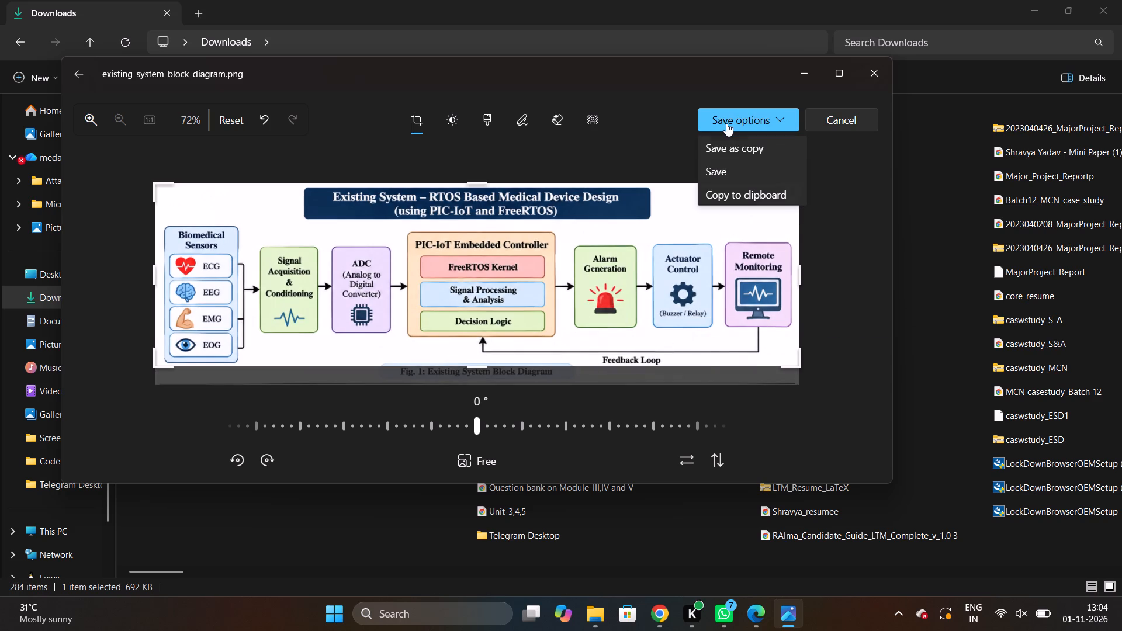
click(733, 148)
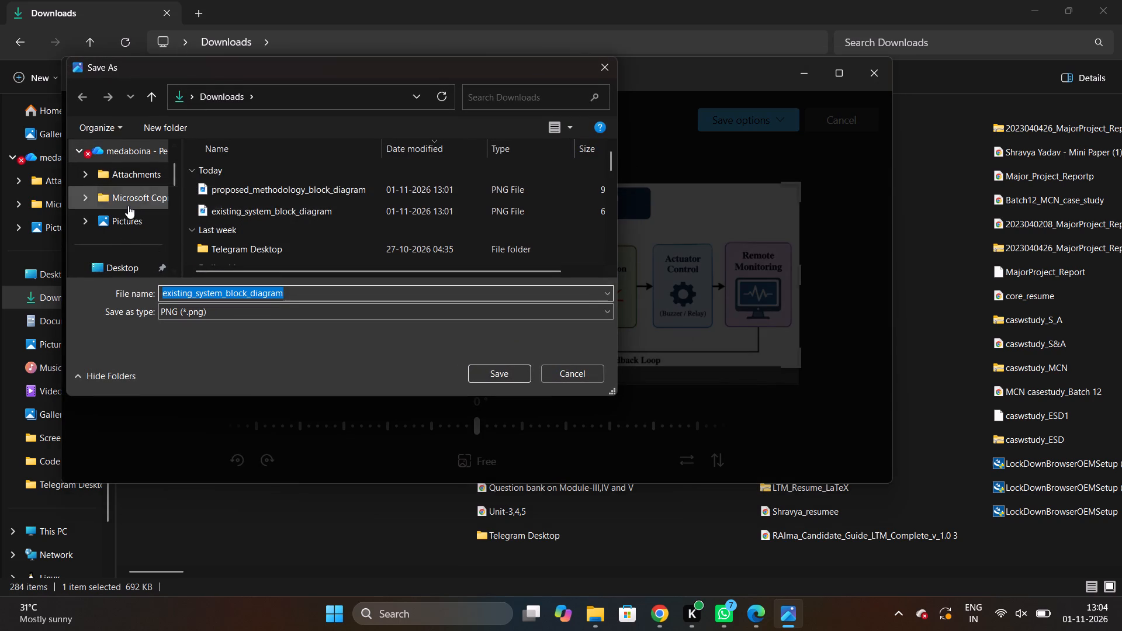
scroll(128, 206, up, 3)
scroll(128, 206, down, 2)
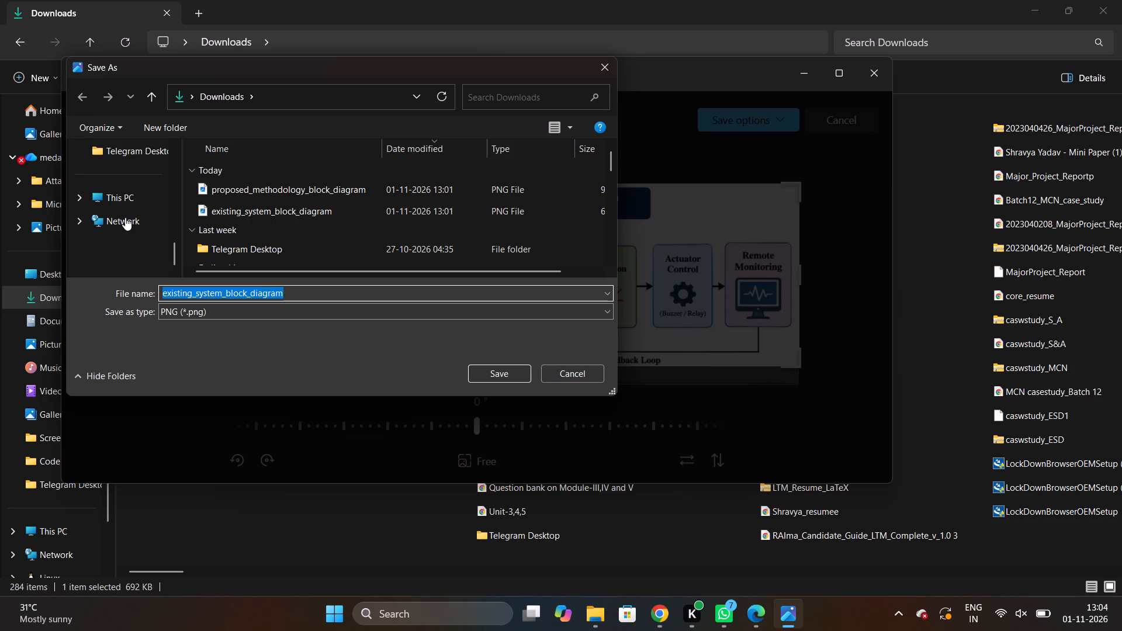
scroll(125, 217, up, 1)
drag(128, 141, 128, 154)
click(128, 154)
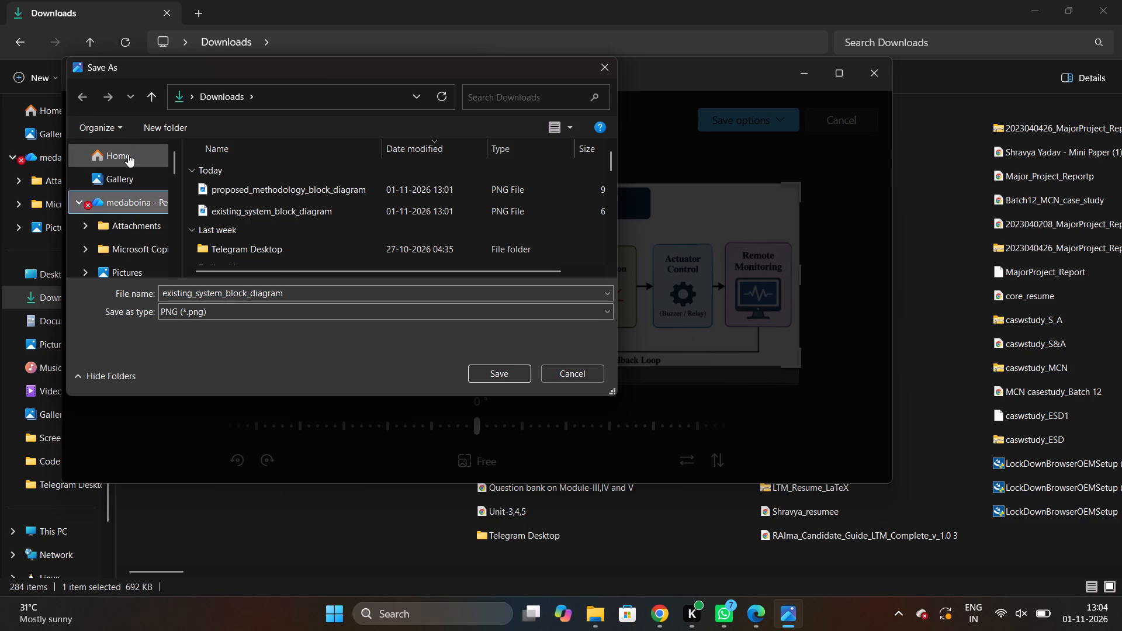
click(233, 210)
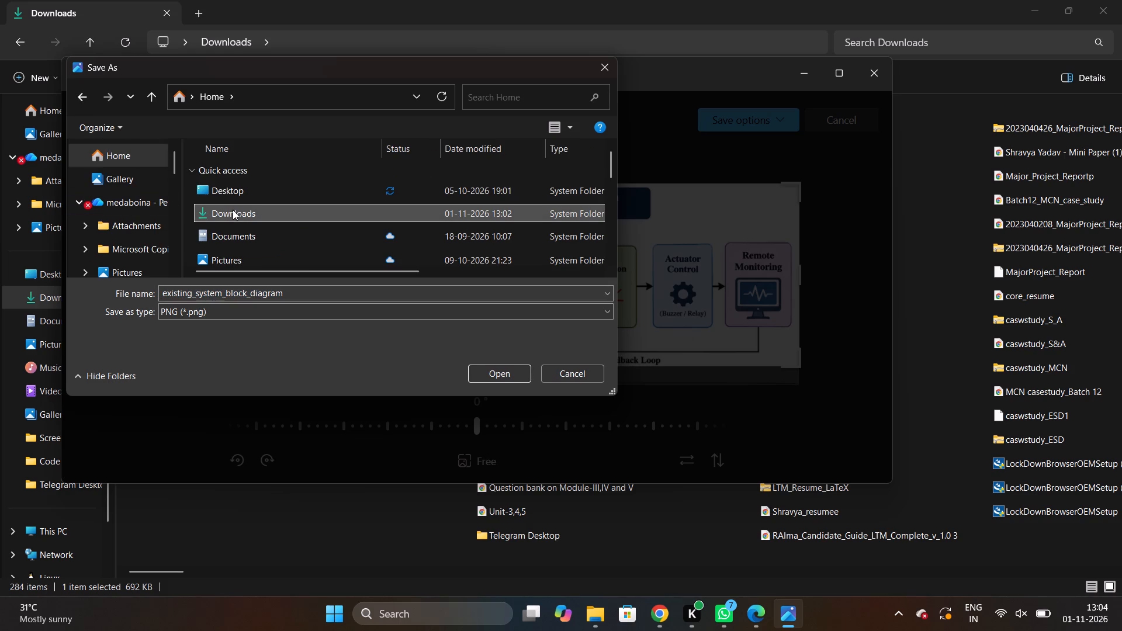
click(480, 372)
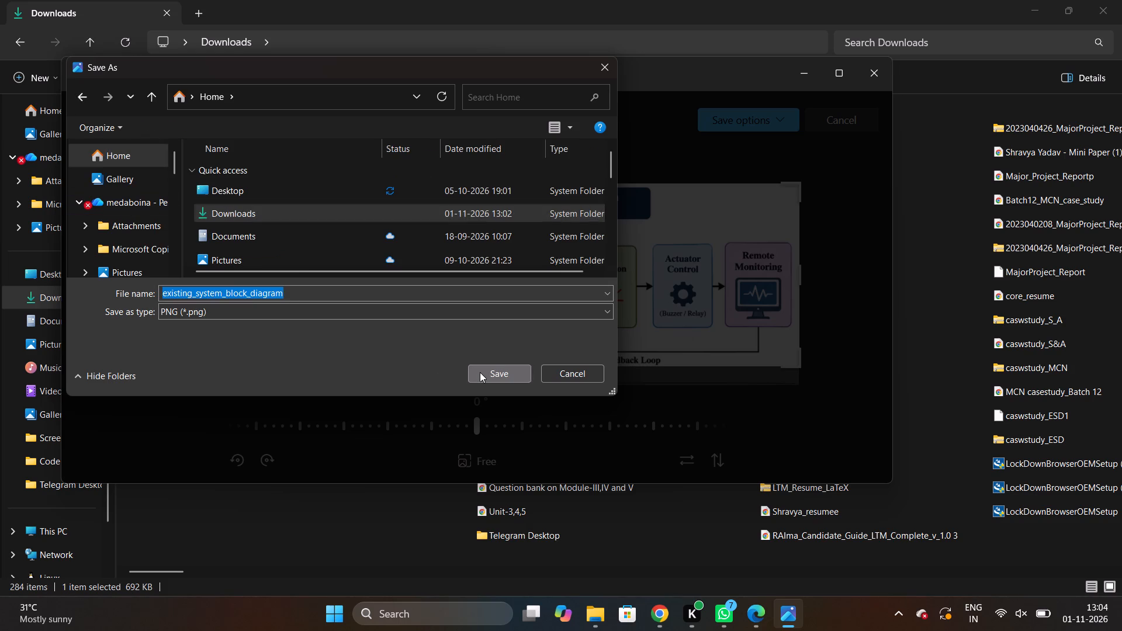
click(480, 372)
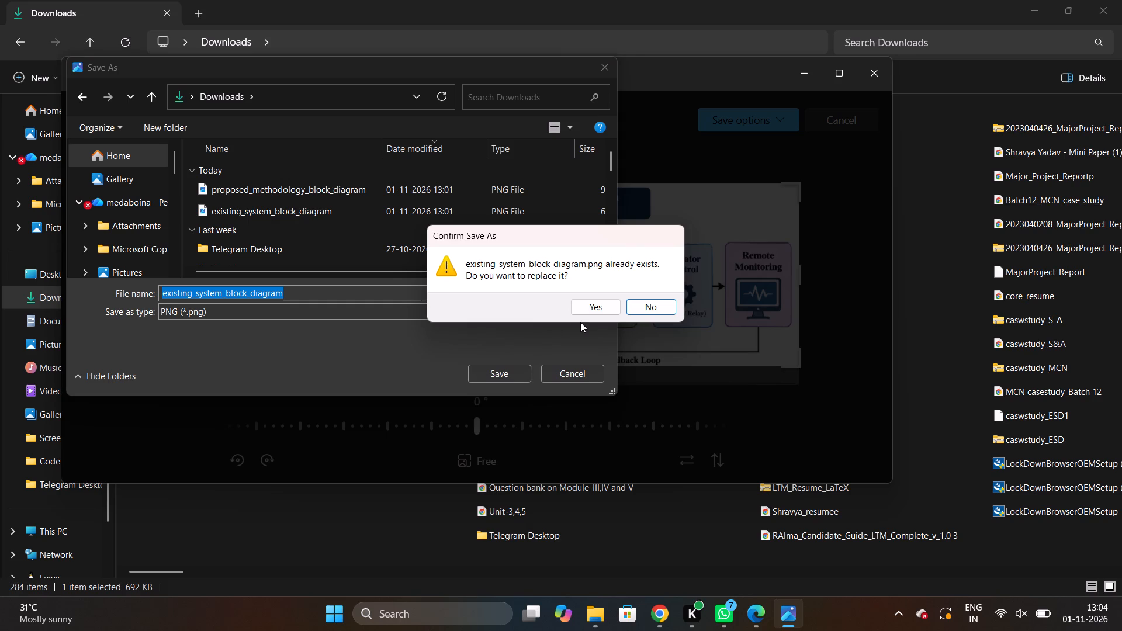
click(605, 306)
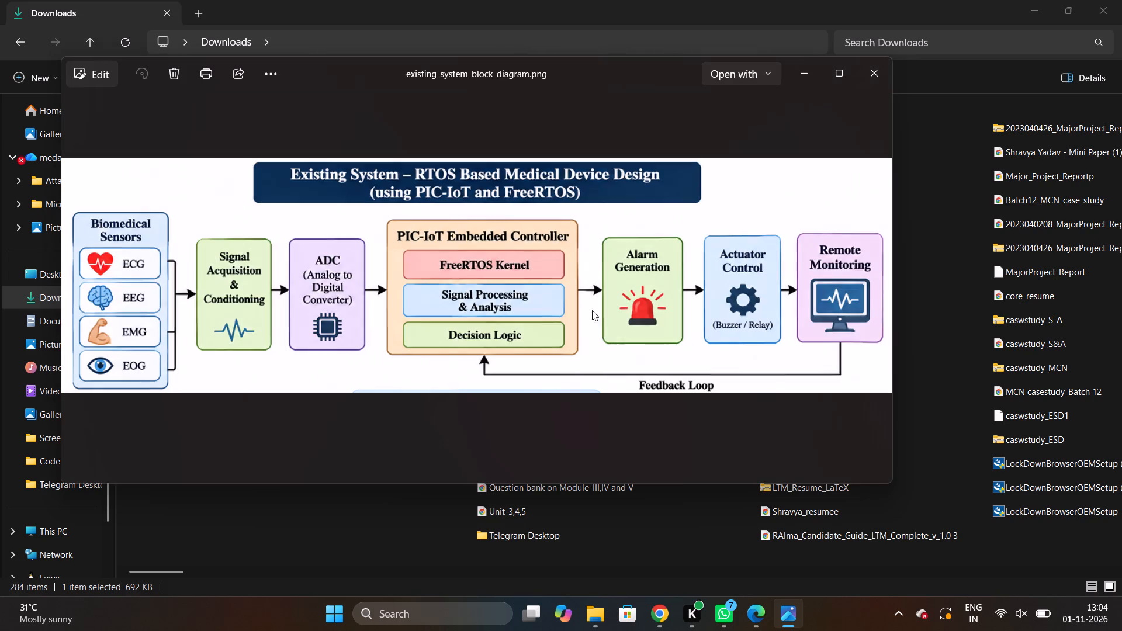
click(867, 68)
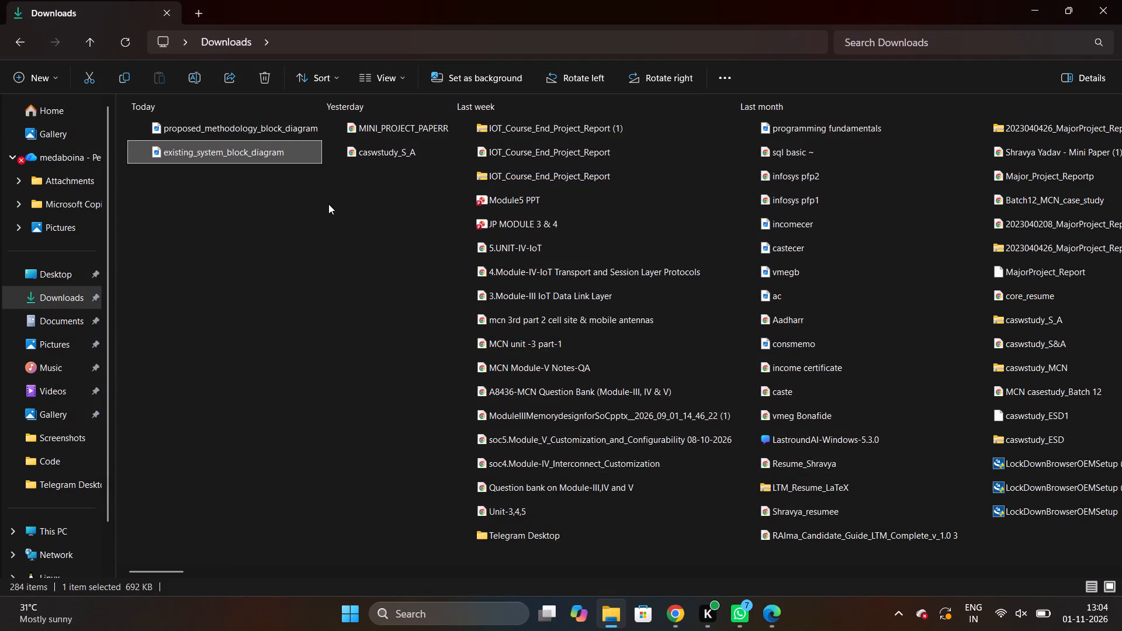
Open proposed_methodology_block_diagram from Downloads and crop its bottom edge to 1536 x 506, cutting off the Fig. 2 caption.
triple_click(266, 136)
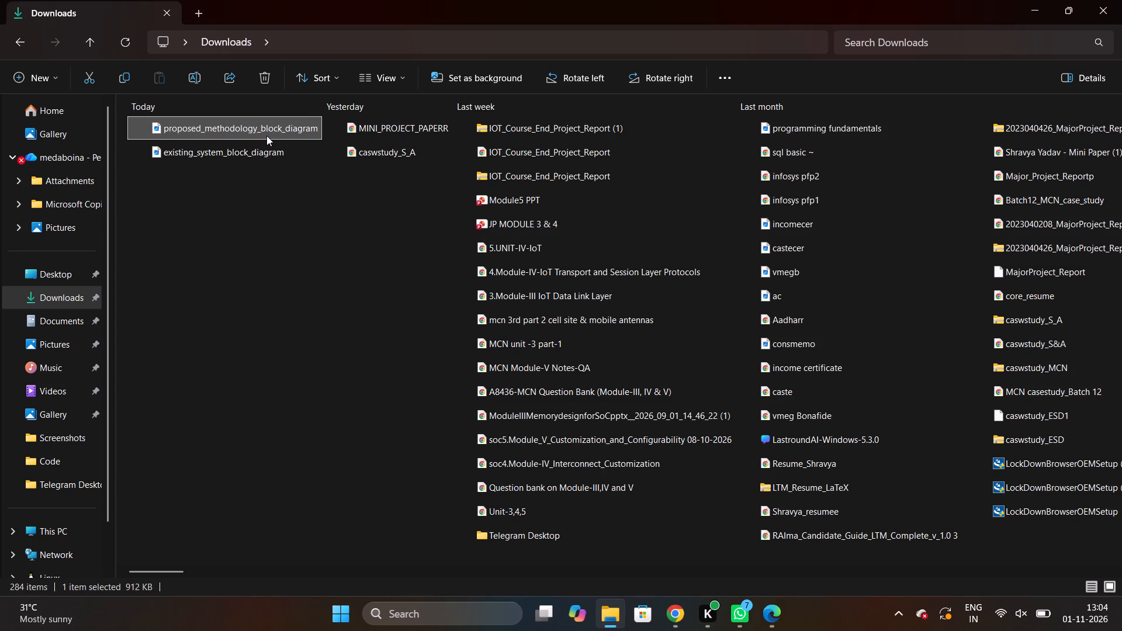
double_click(293, 131)
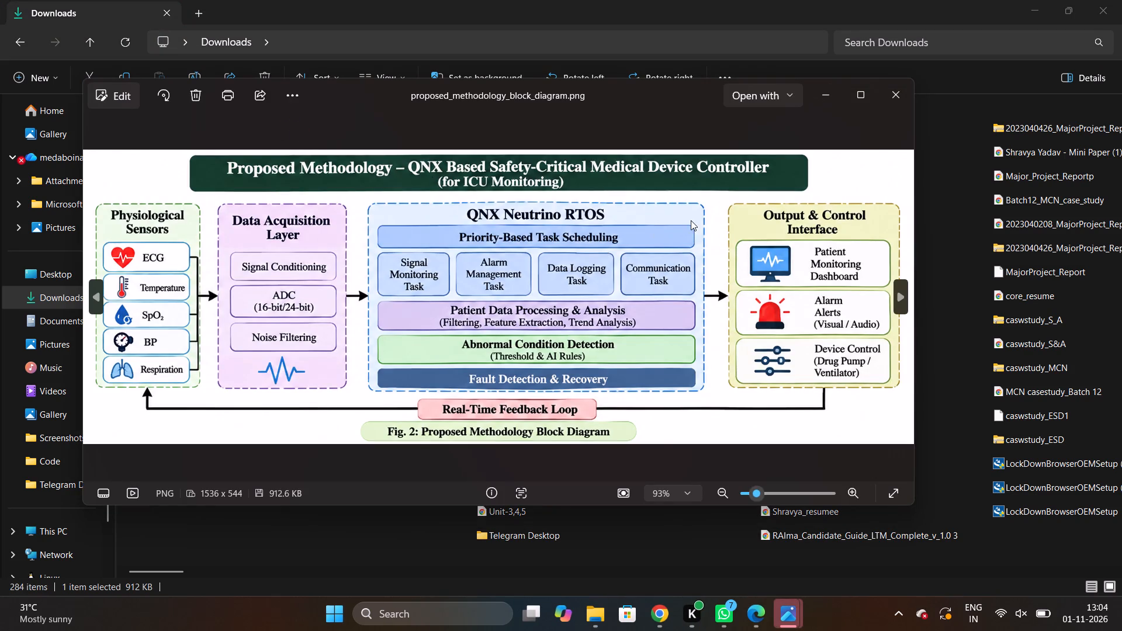
click(297, 103)
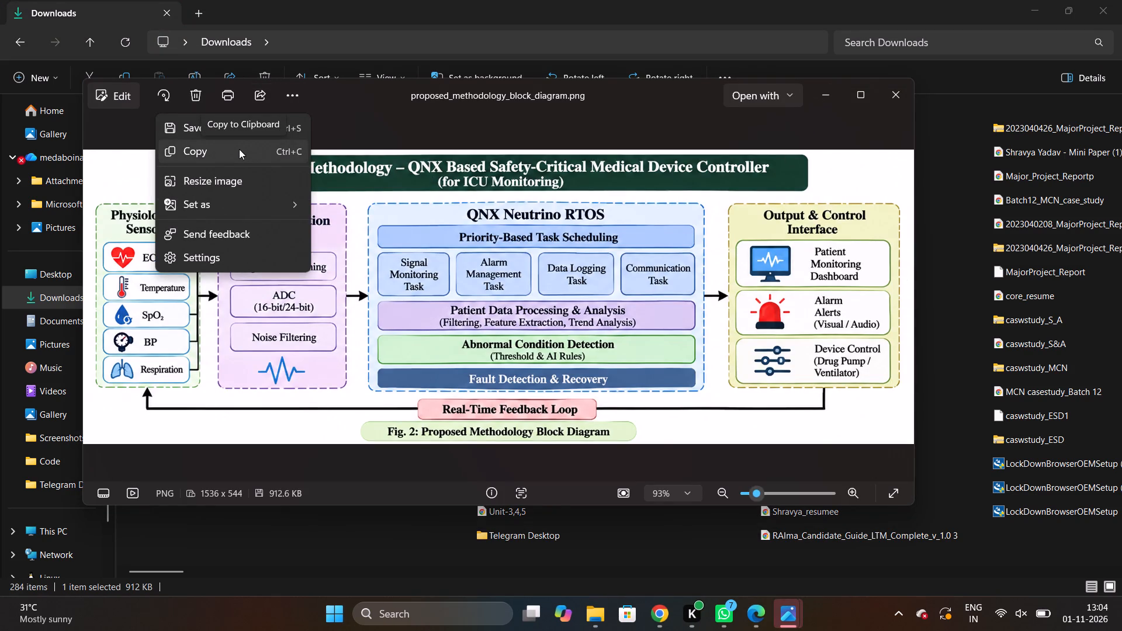
click(131, 101)
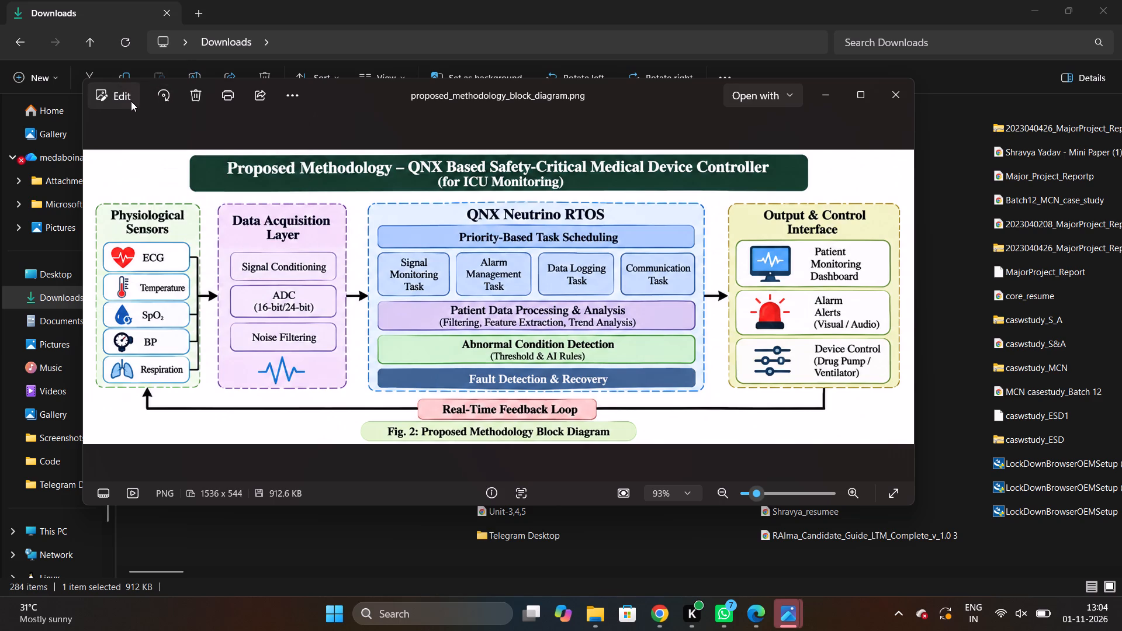
double_click(131, 101)
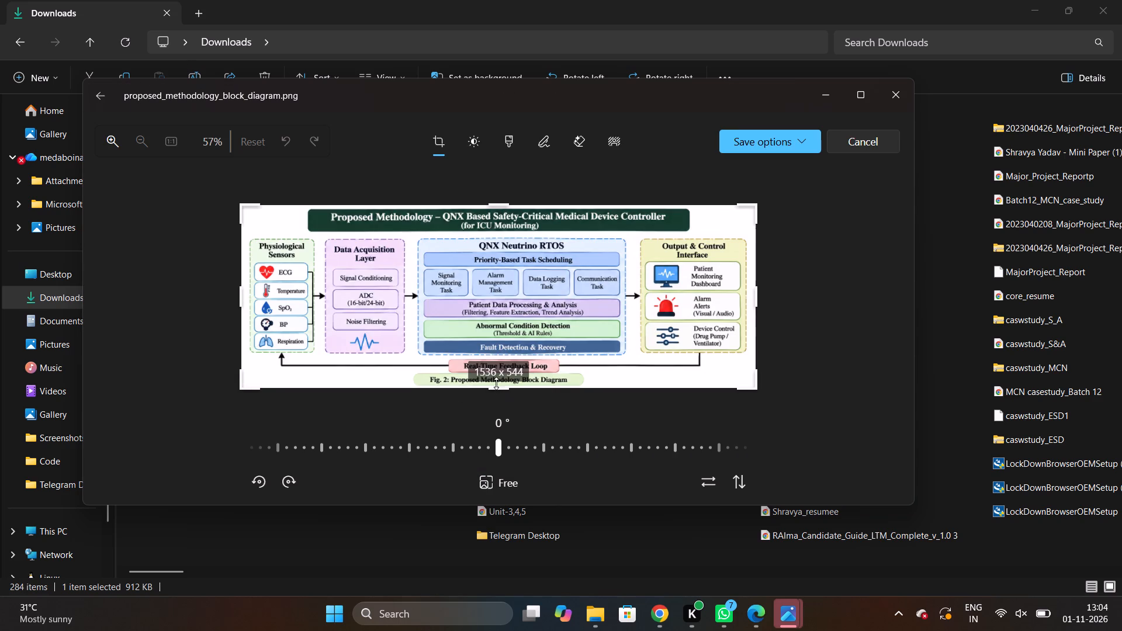
drag(496, 387, 496, 378)
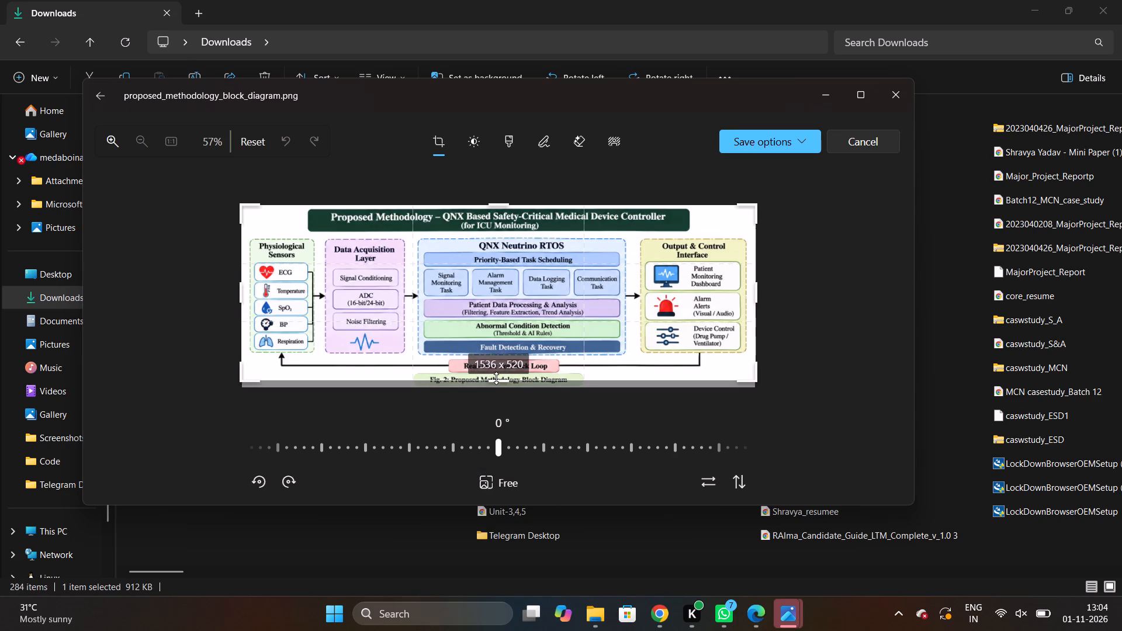
drag(496, 378, 503, 374)
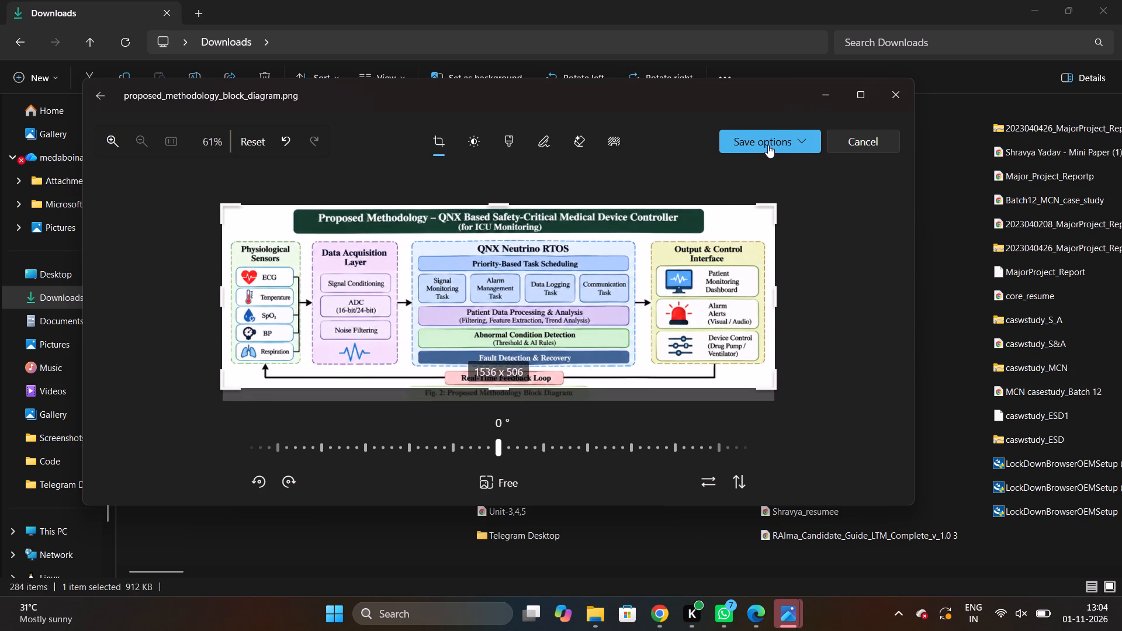
Save the cropped image as a PNG copy in Downloads, replacing proposed_methodology_block_diagram.png.
click(768, 145)
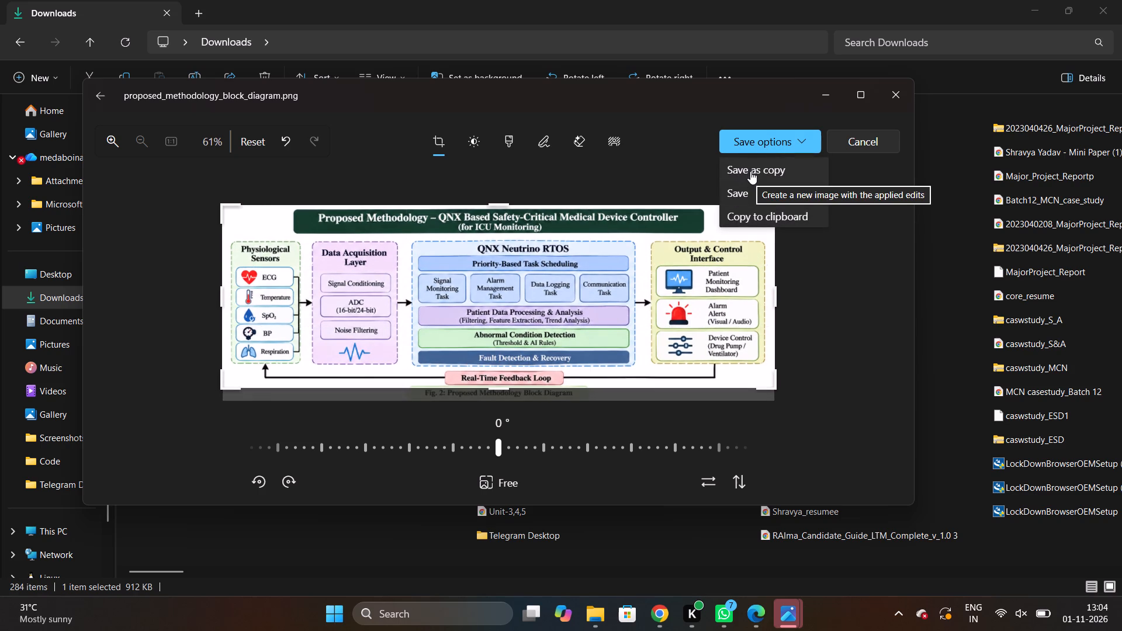
click(750, 170)
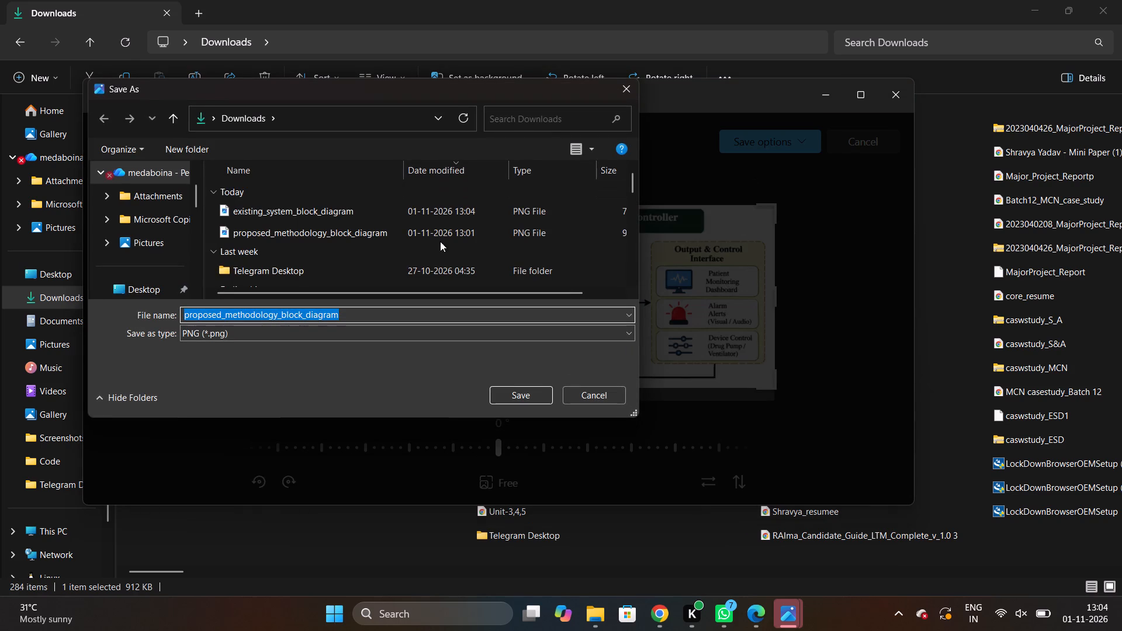
scroll(156, 209, up, 2)
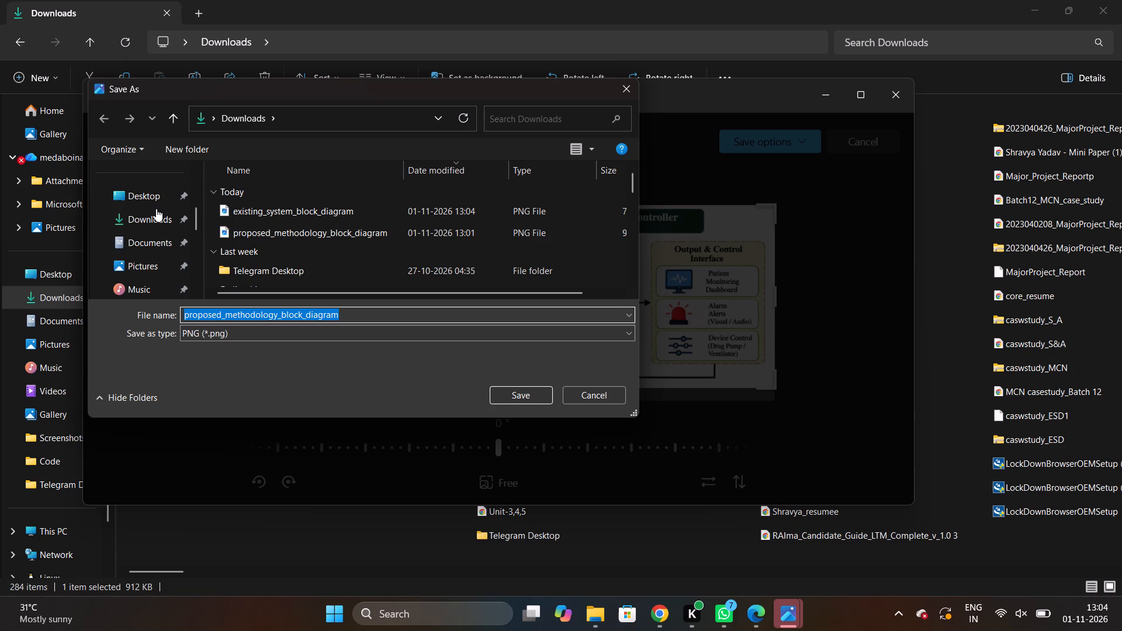
click(155, 210)
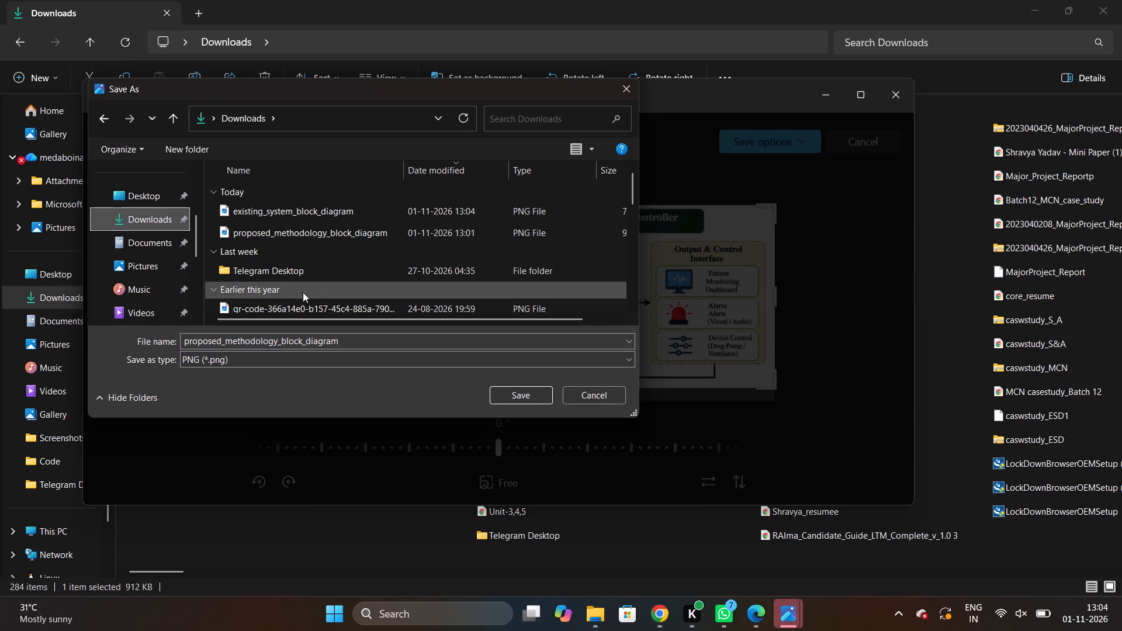
click(508, 392)
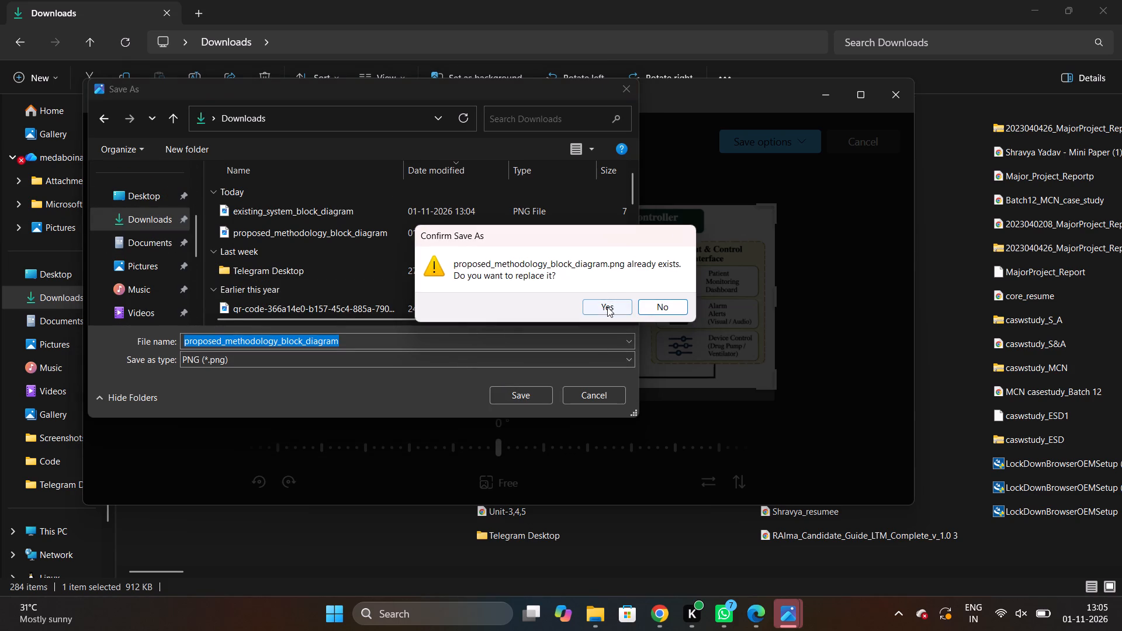
click(607, 307)
scroll(612, 314, down, 1)
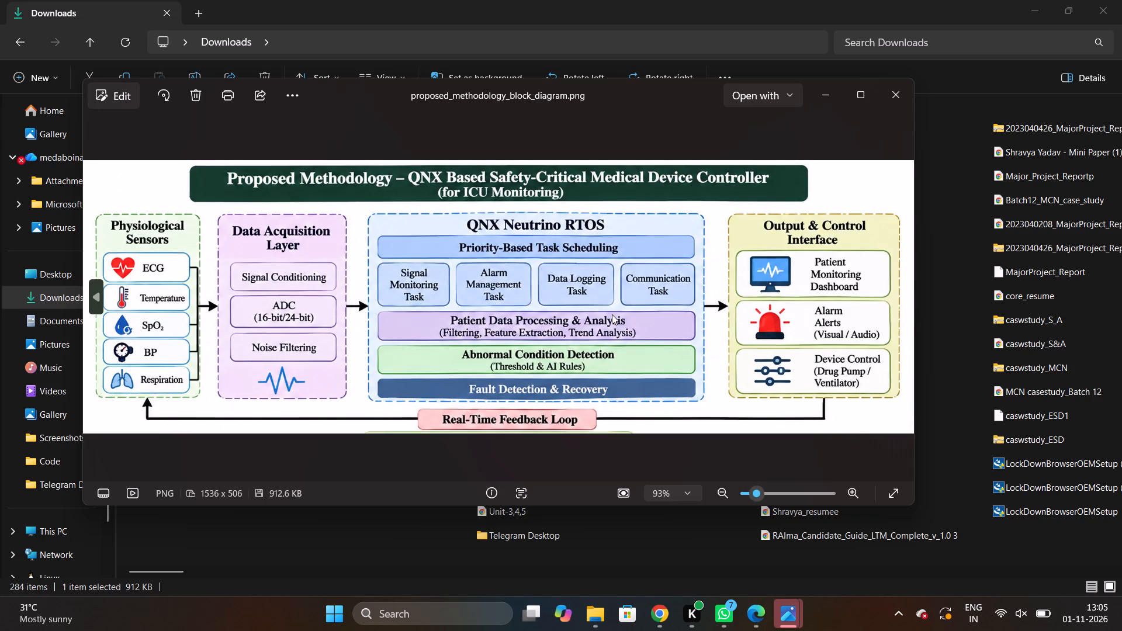
Replace the Chapter 3 existing block diagram figure in Overleaf with the cropped existing_system_block_diagram.png from Downloads, overwriting the project file.
click(660, 611)
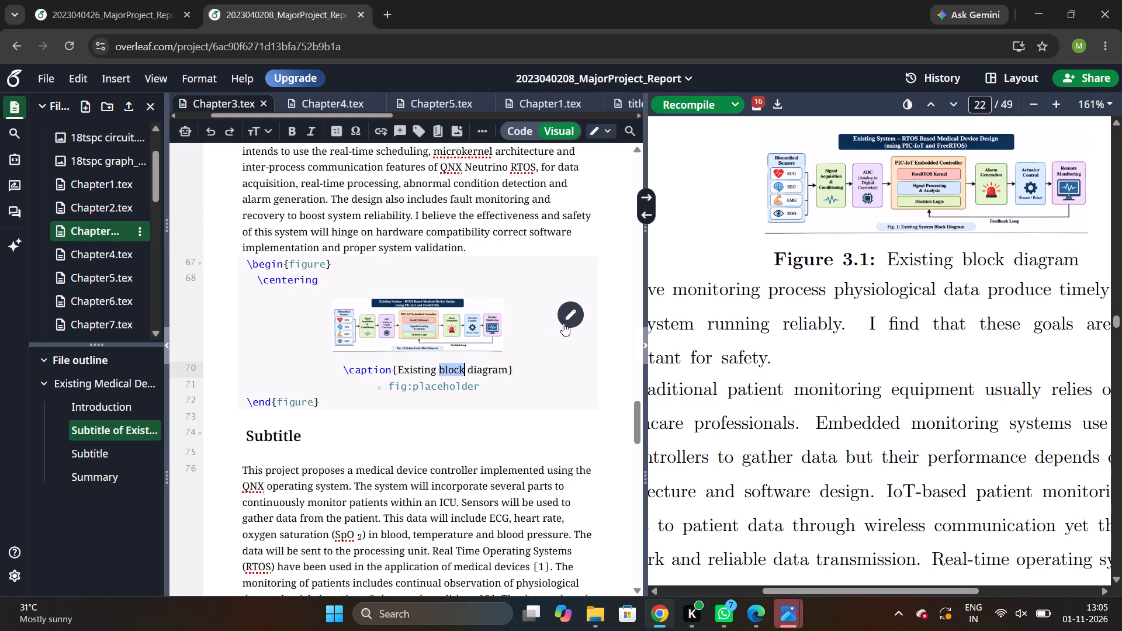
click(563, 323)
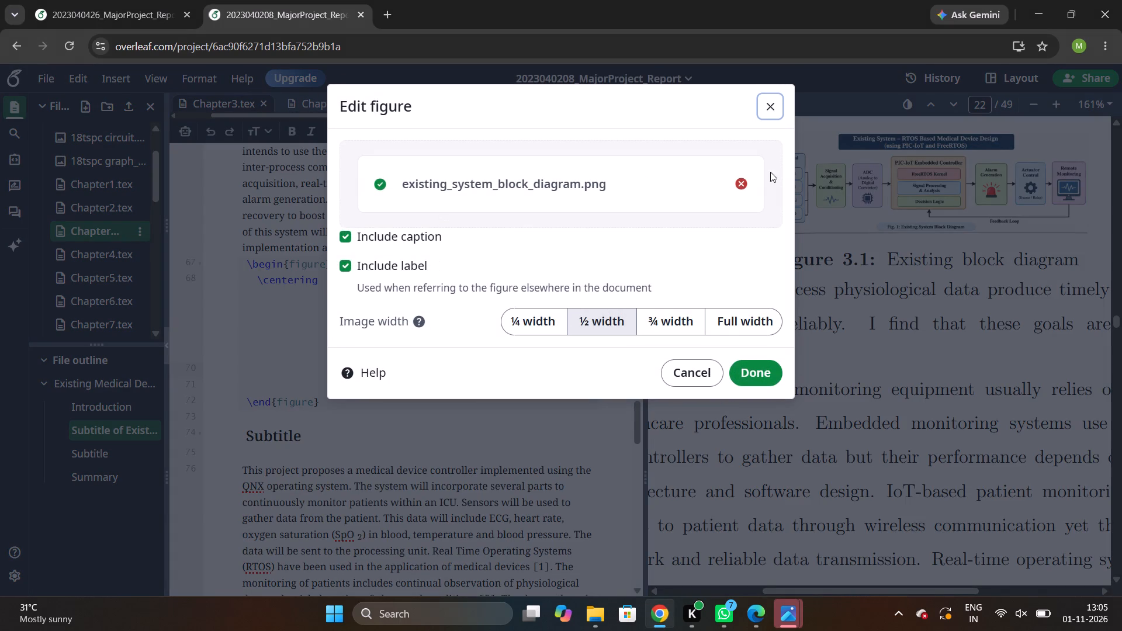
click(742, 185)
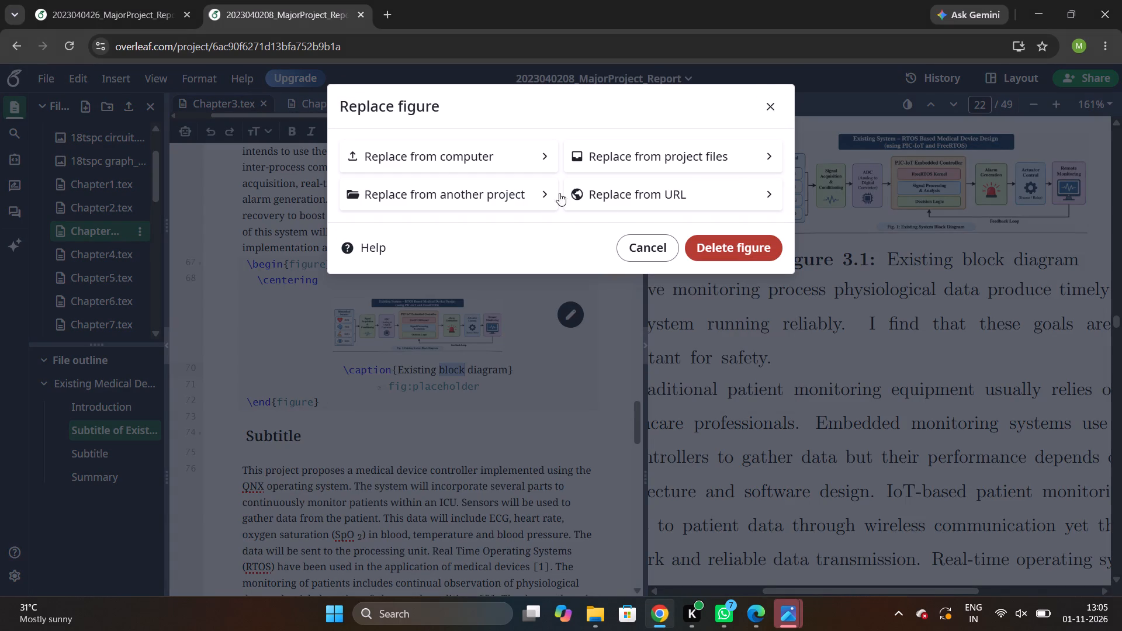
click(443, 150)
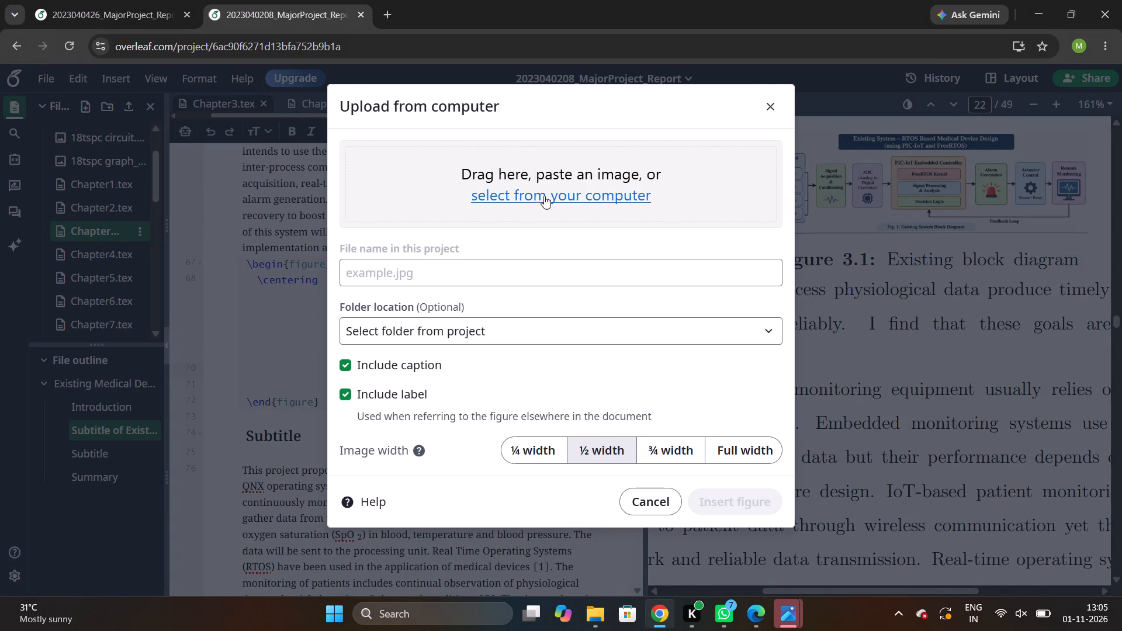
click(536, 202)
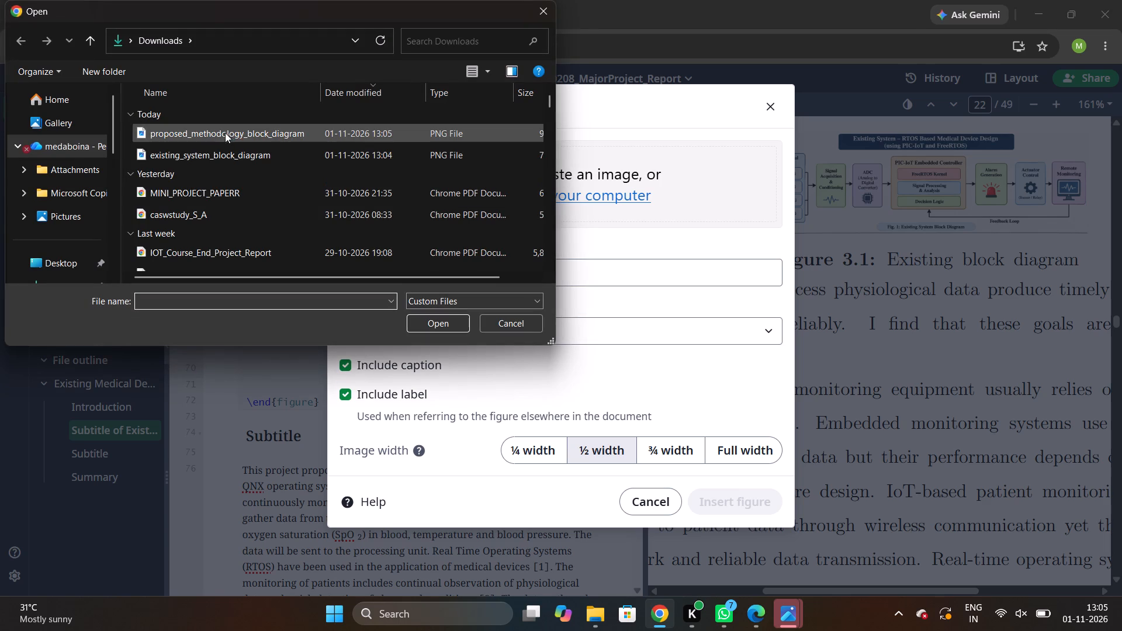
click(243, 157)
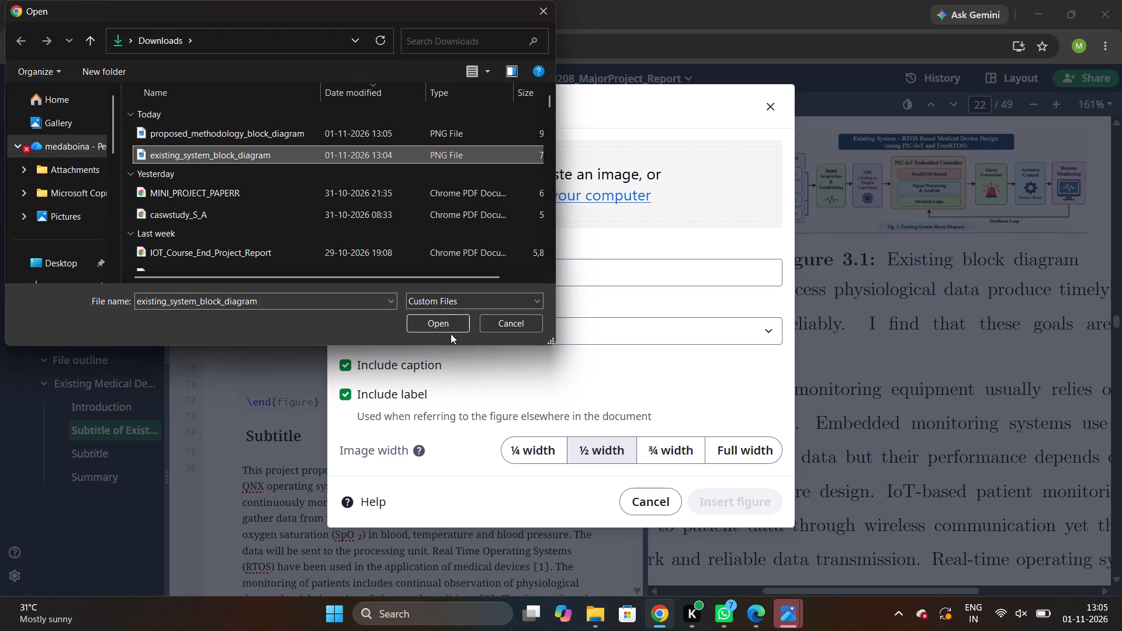
click(449, 321)
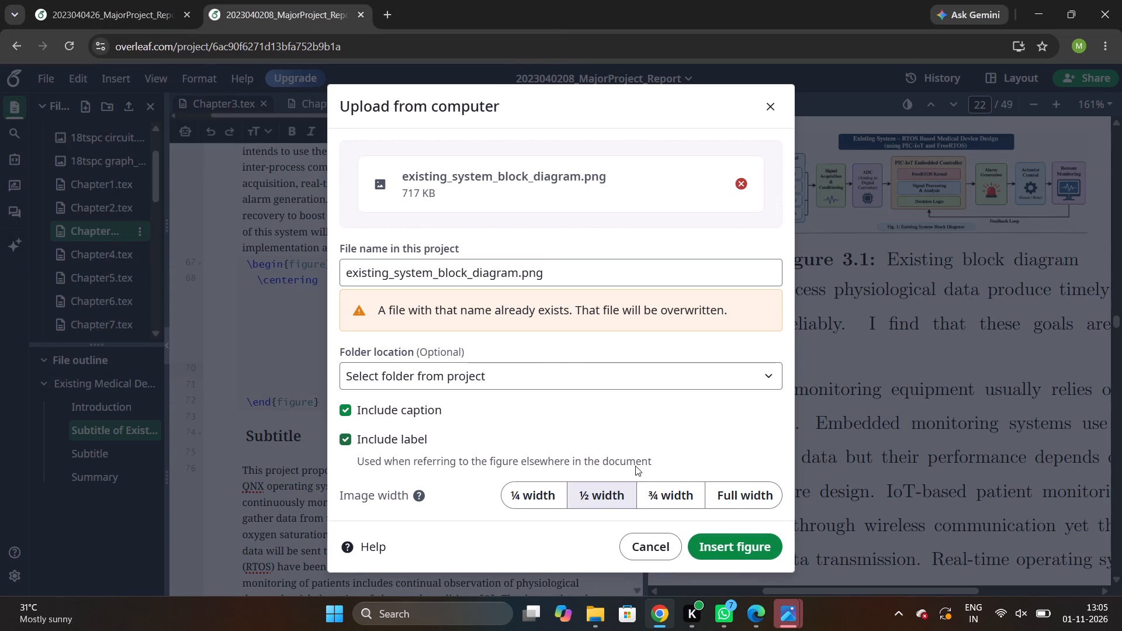
click(733, 540)
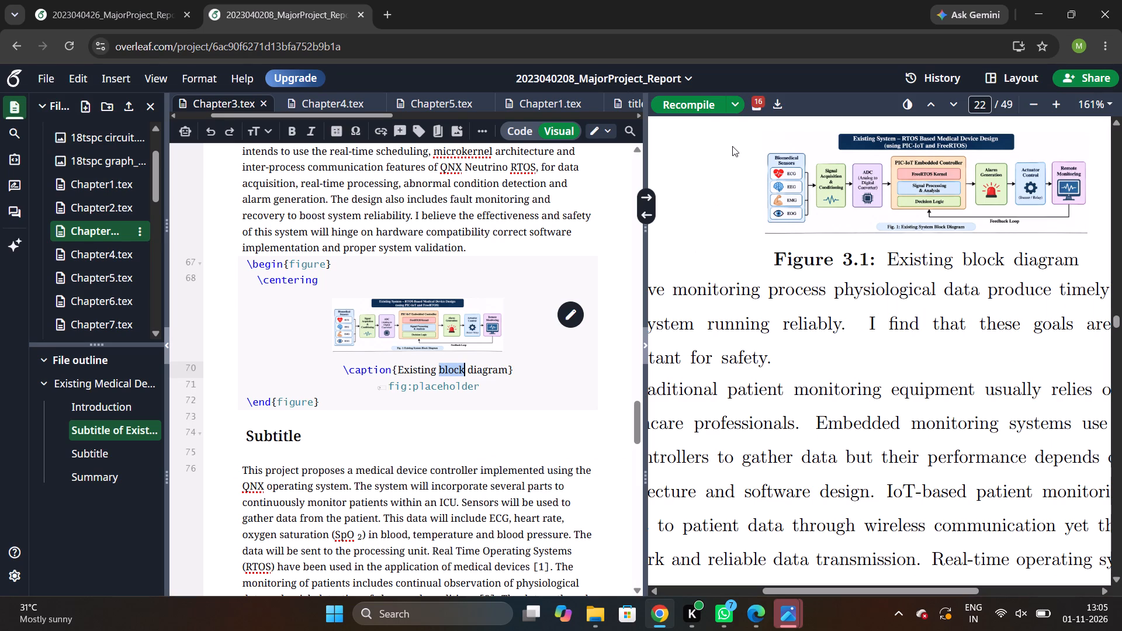
Recompile the medical device report, refresh the figure's preview in Chapter3.tex, and check Figure 3.1 in the PDF.
click(699, 115)
click(690, 108)
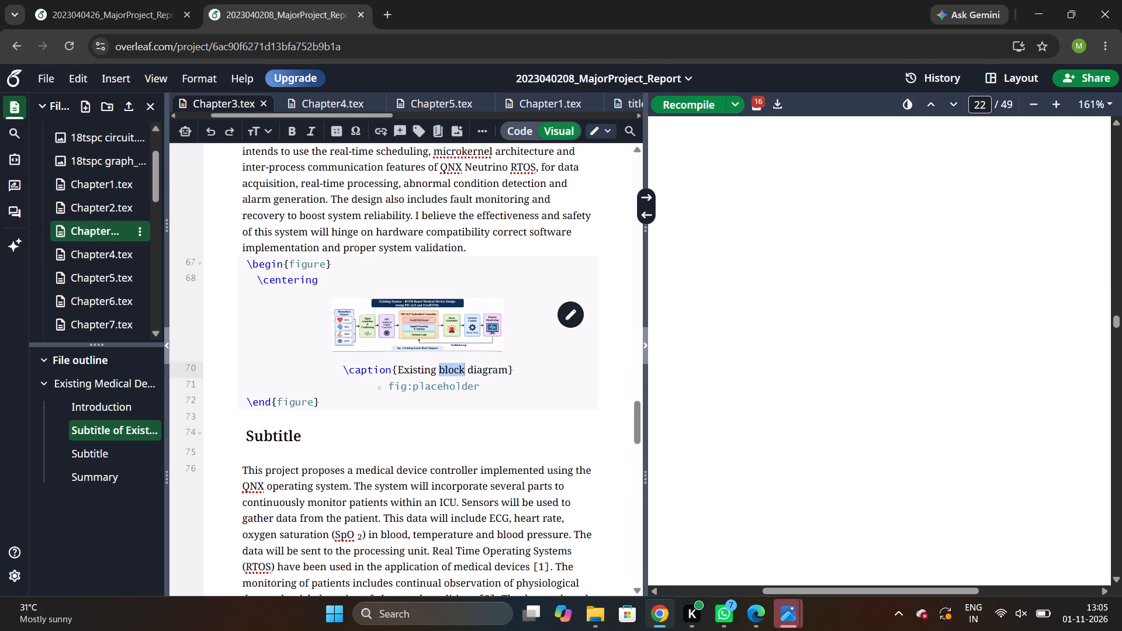
scroll(355, 356, down, 1)
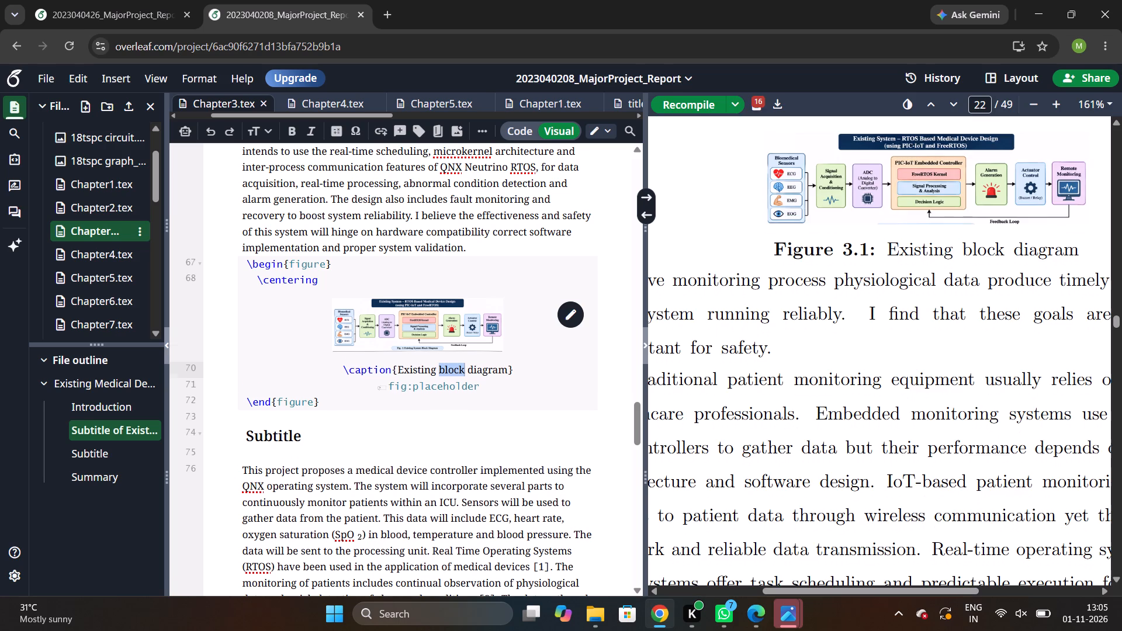
scroll(355, 356, down, 1)
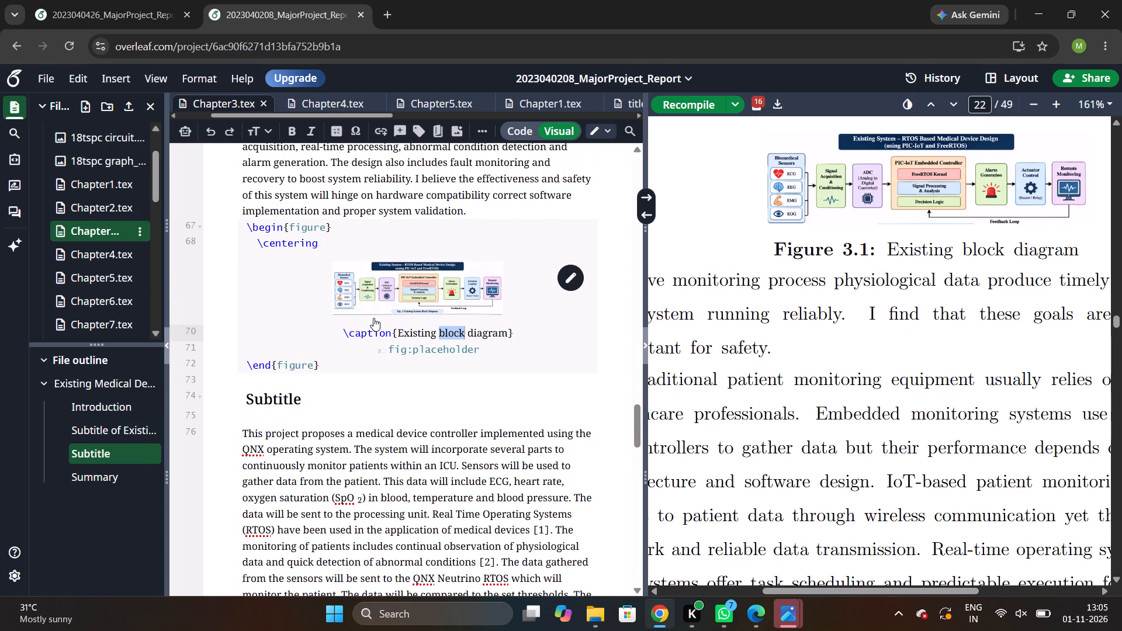
click(420, 307)
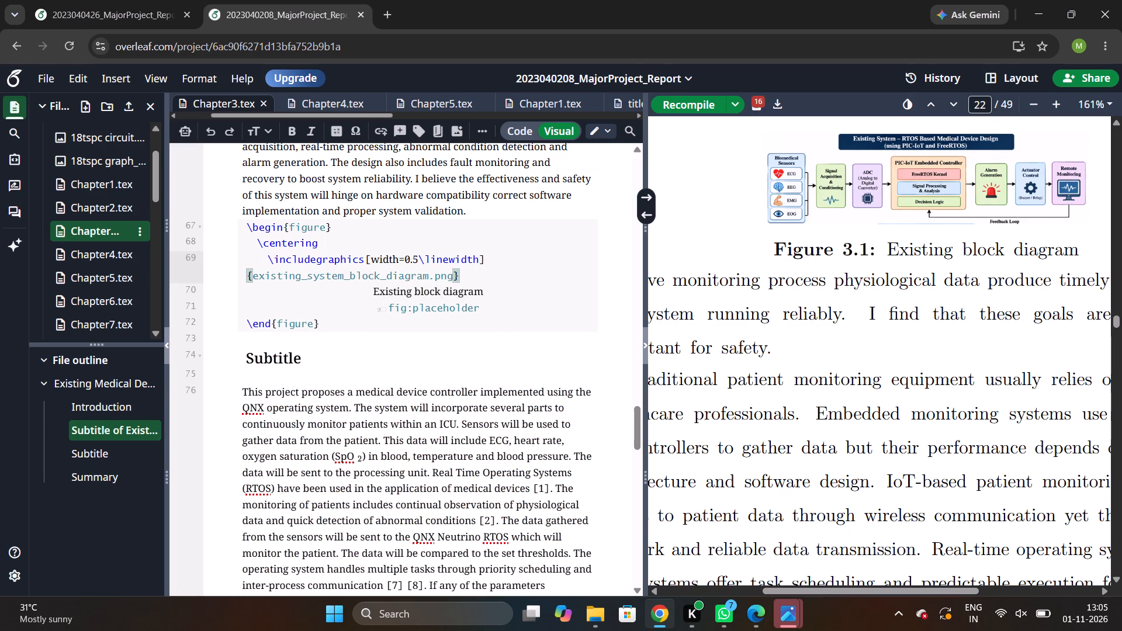
click(487, 290)
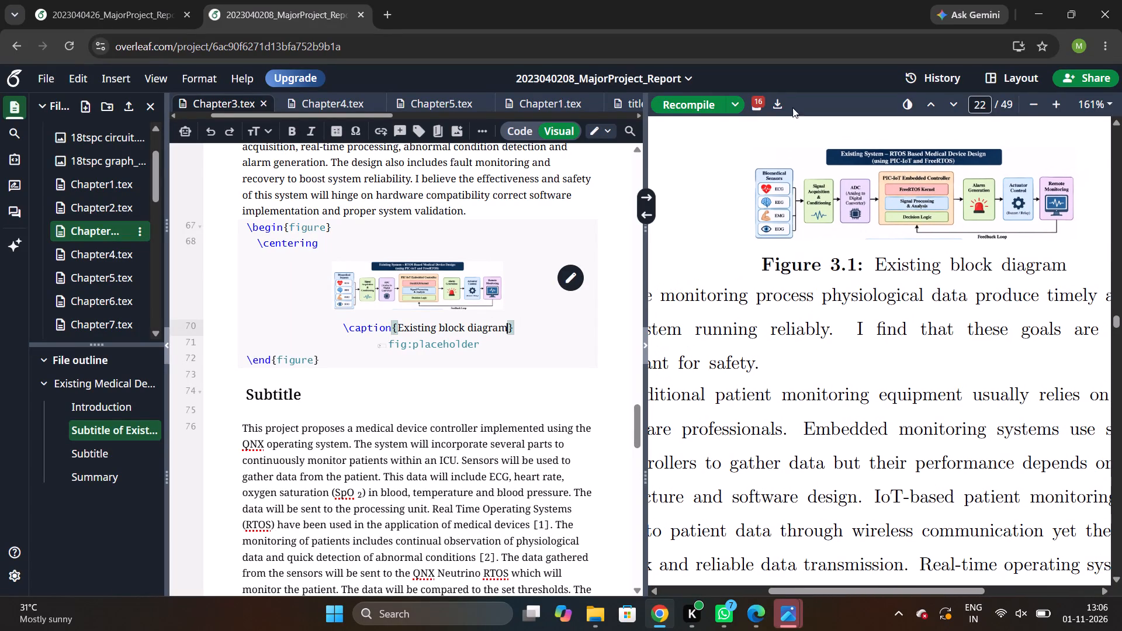
click(699, 109)
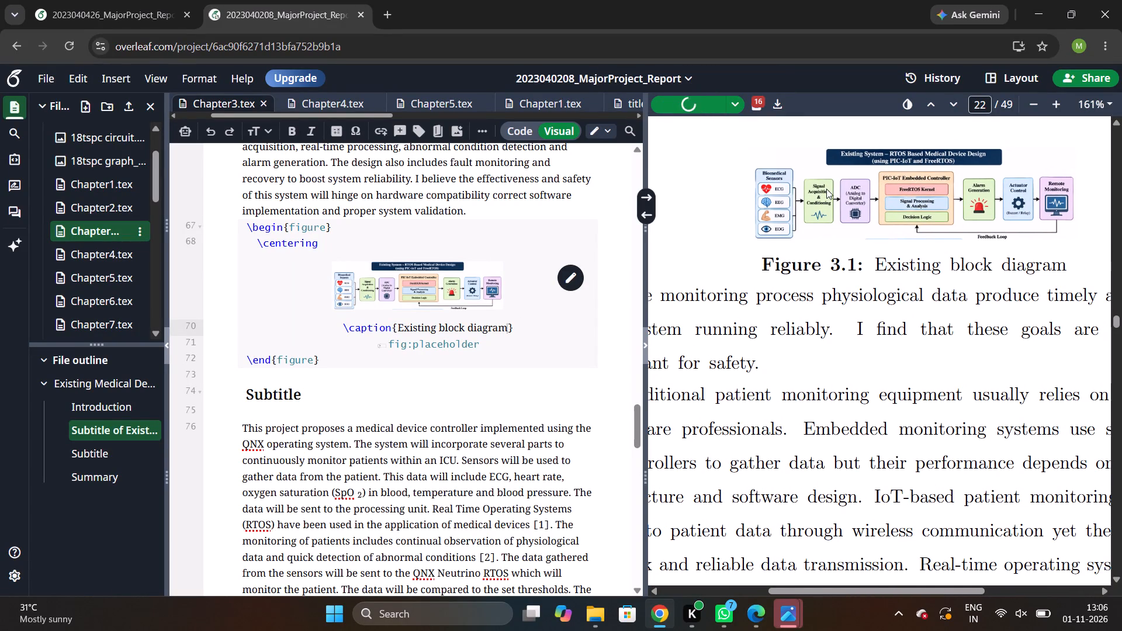
scroll(799, 204, up, 1)
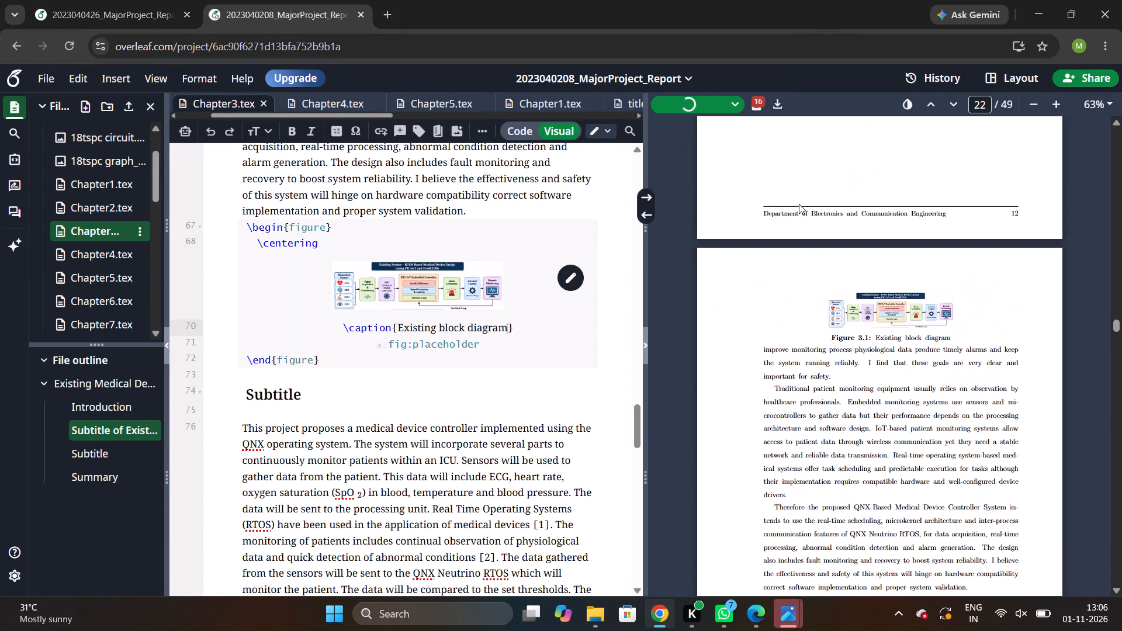
scroll(799, 204, up, 2)
scroll(799, 204, down, 3)
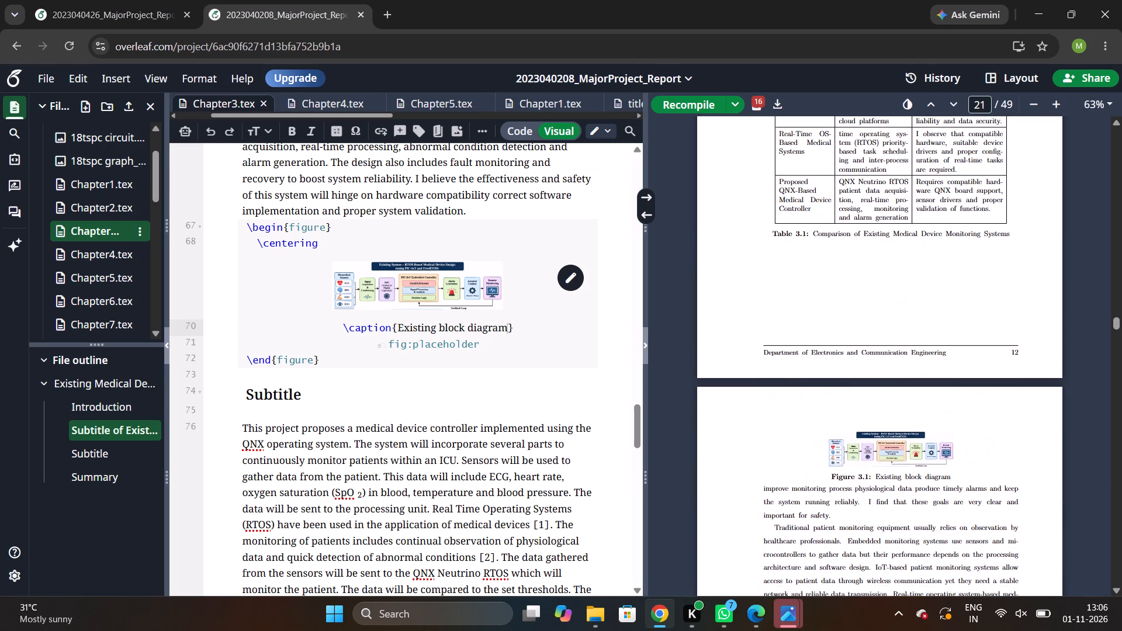
scroll(799, 204, down, 1)
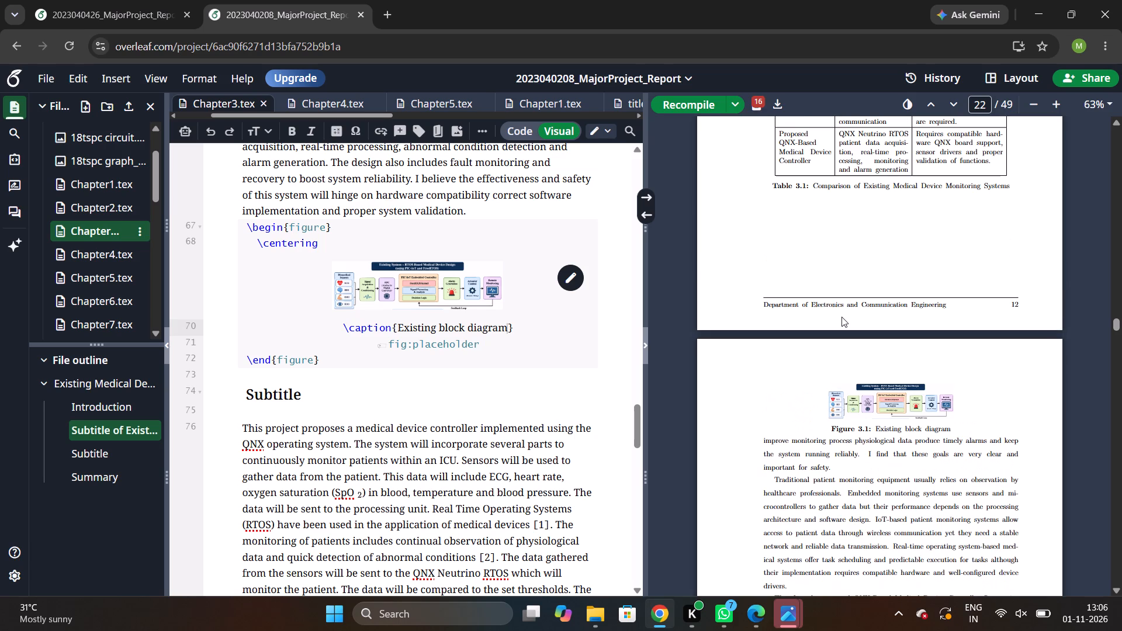
scroll(539, 312, up, 1)
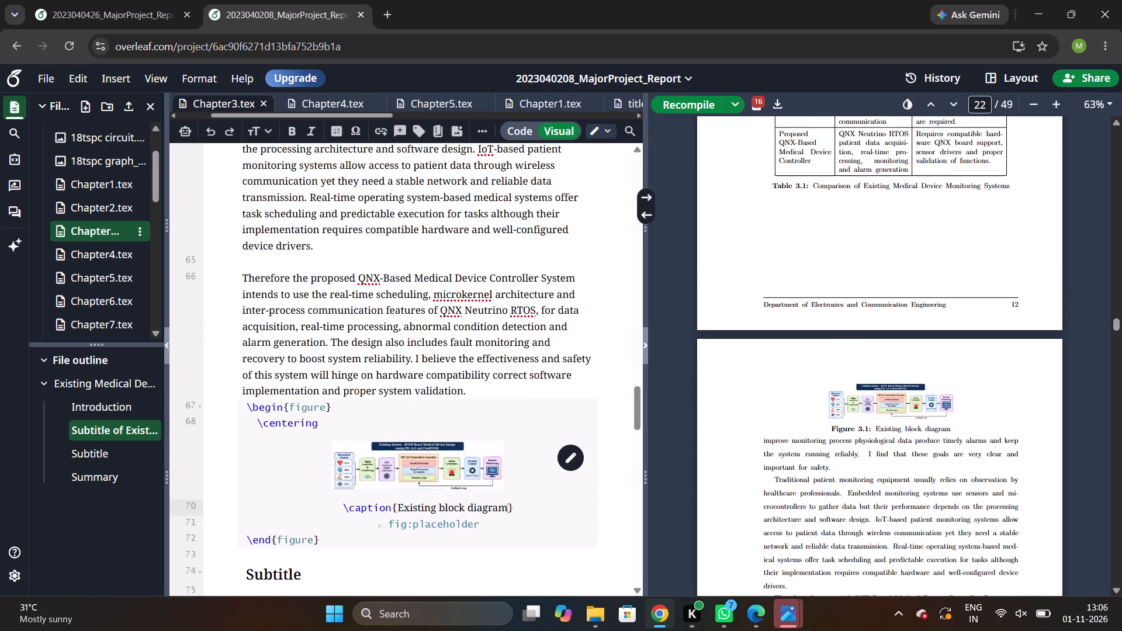
Switch to the agricultural monitoring report and examine how Table 3.1 and Figure 3.1 are laid out in its Chapter 3 PDF pages.
click(240, 0)
click(139, 1)
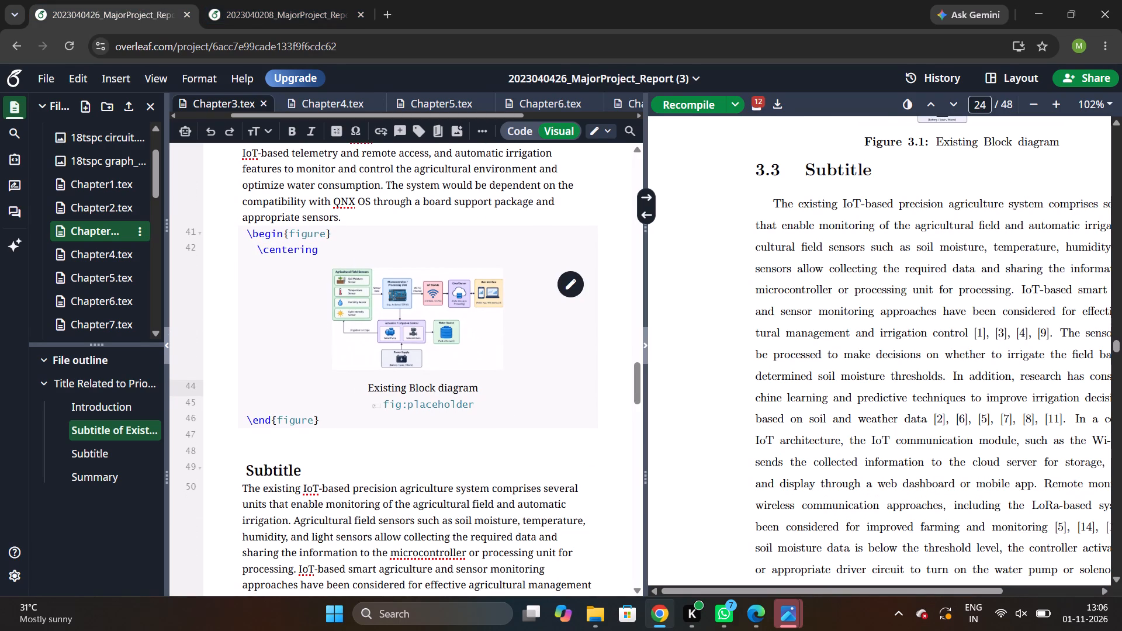
scroll(358, 256, up, 2)
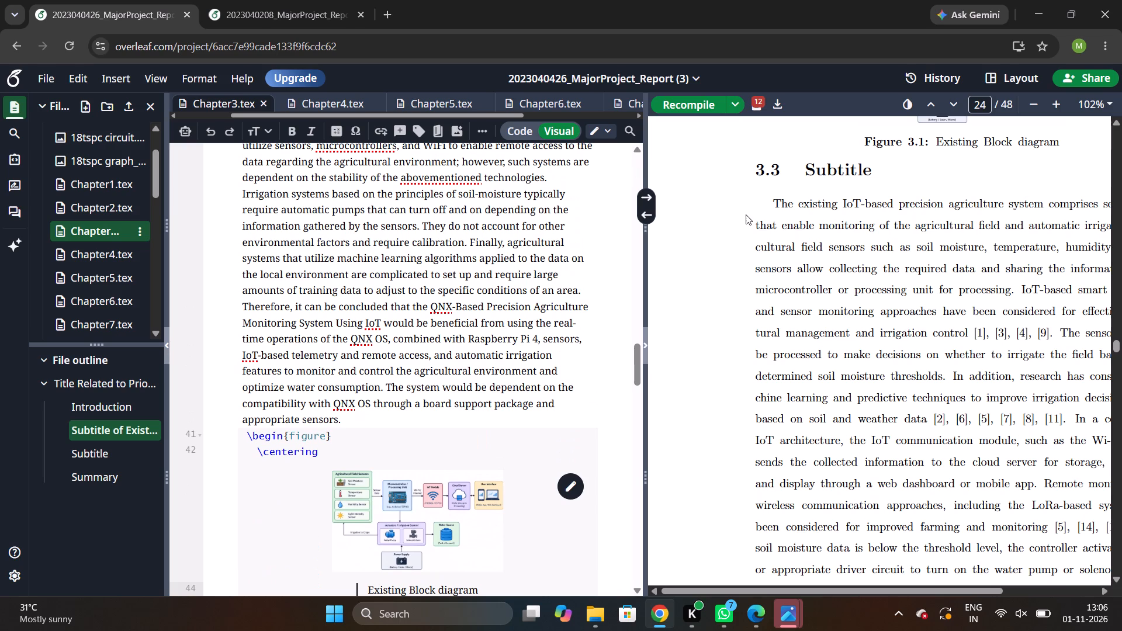
scroll(746, 214, up, 6)
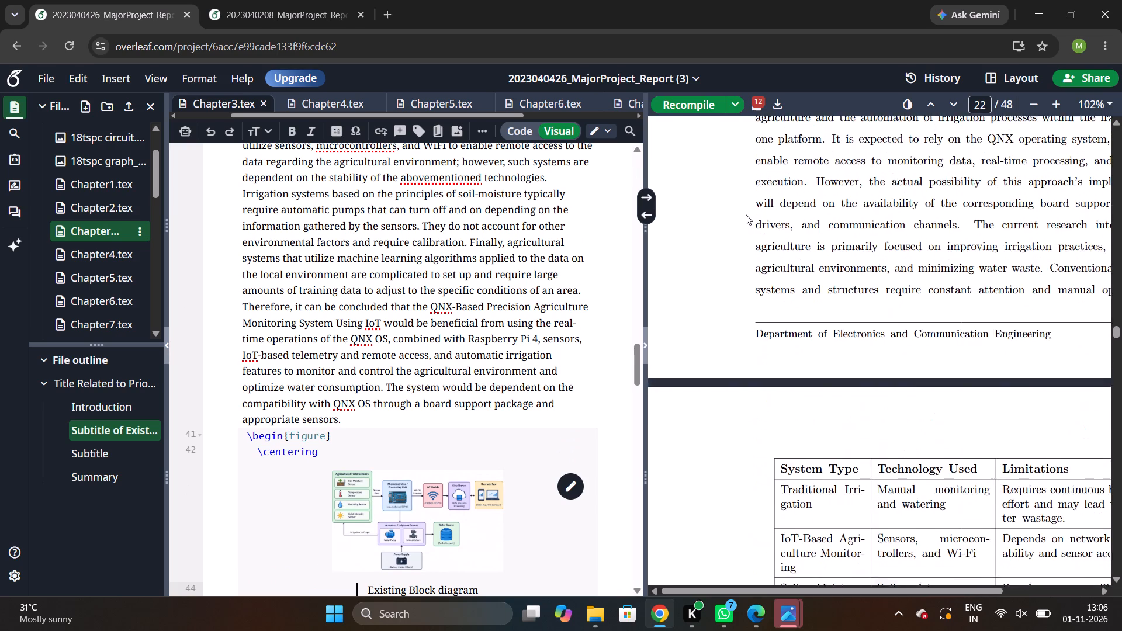
scroll(746, 214, up, 1)
scroll(892, 172, down, 3)
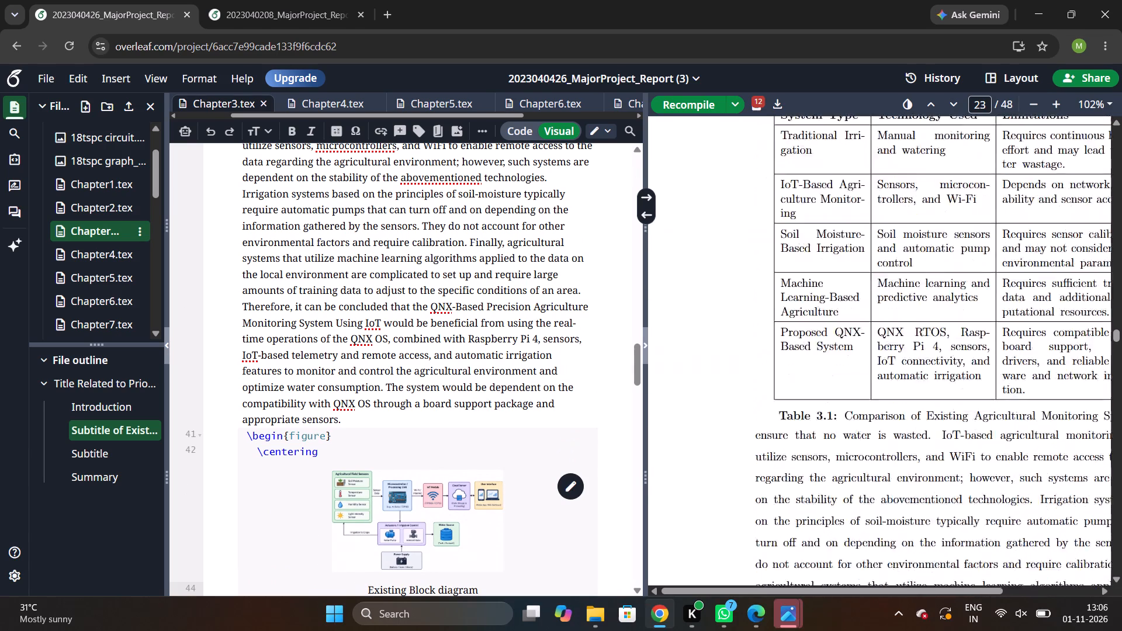
scroll(892, 172, down, 2)
scroll(892, 172, up, 1)
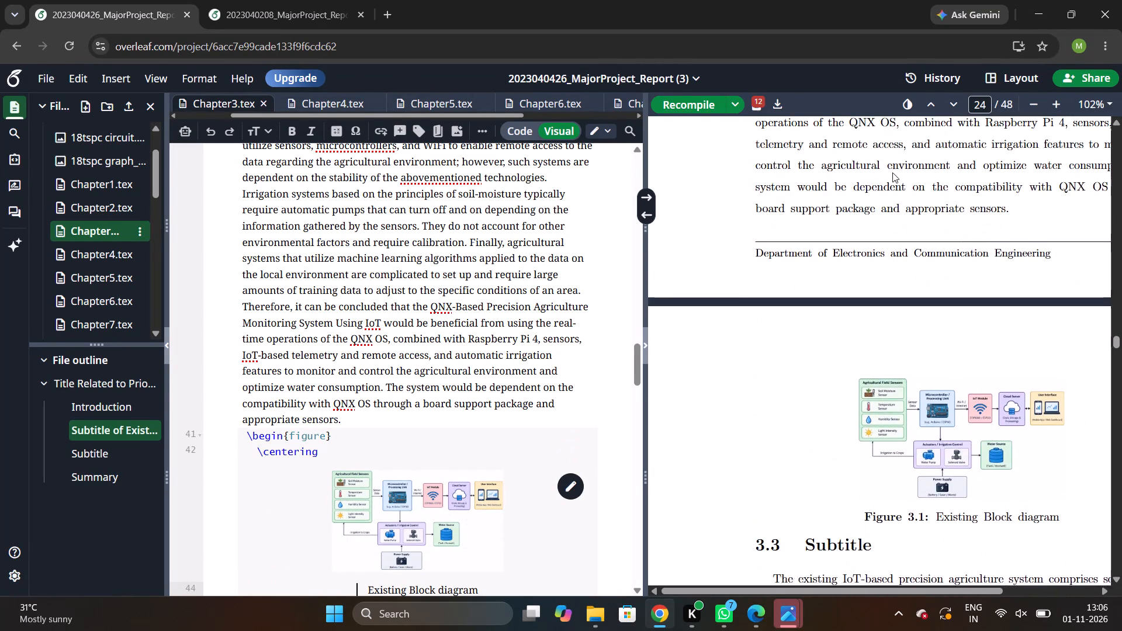
scroll(892, 172, up, 3)
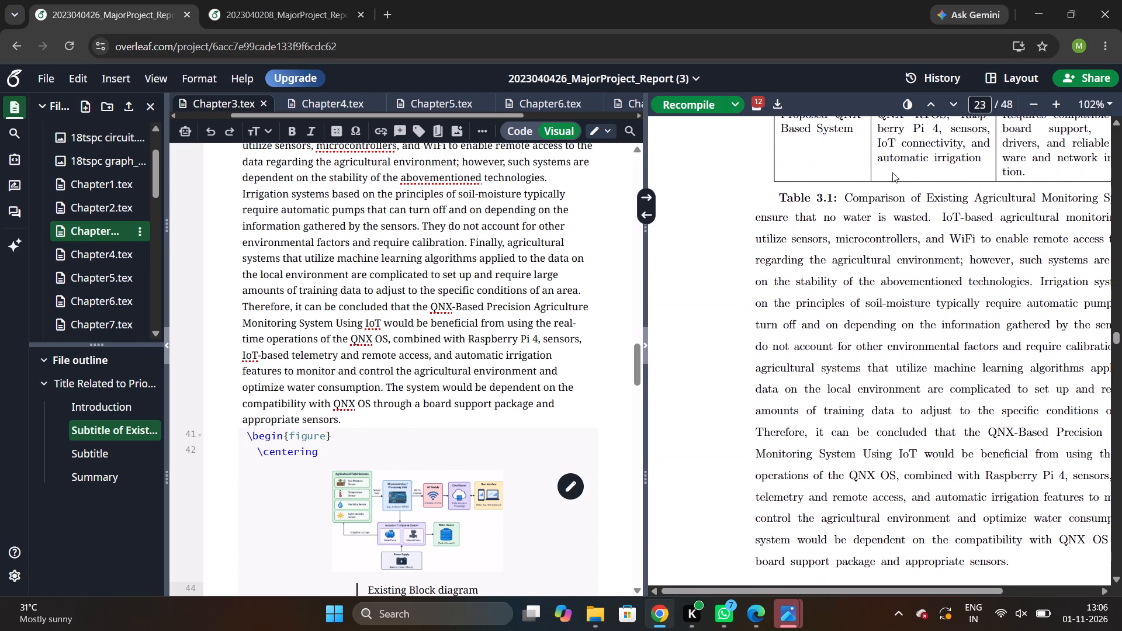
scroll(892, 172, down, 3)
scroll(892, 172, up, 1)
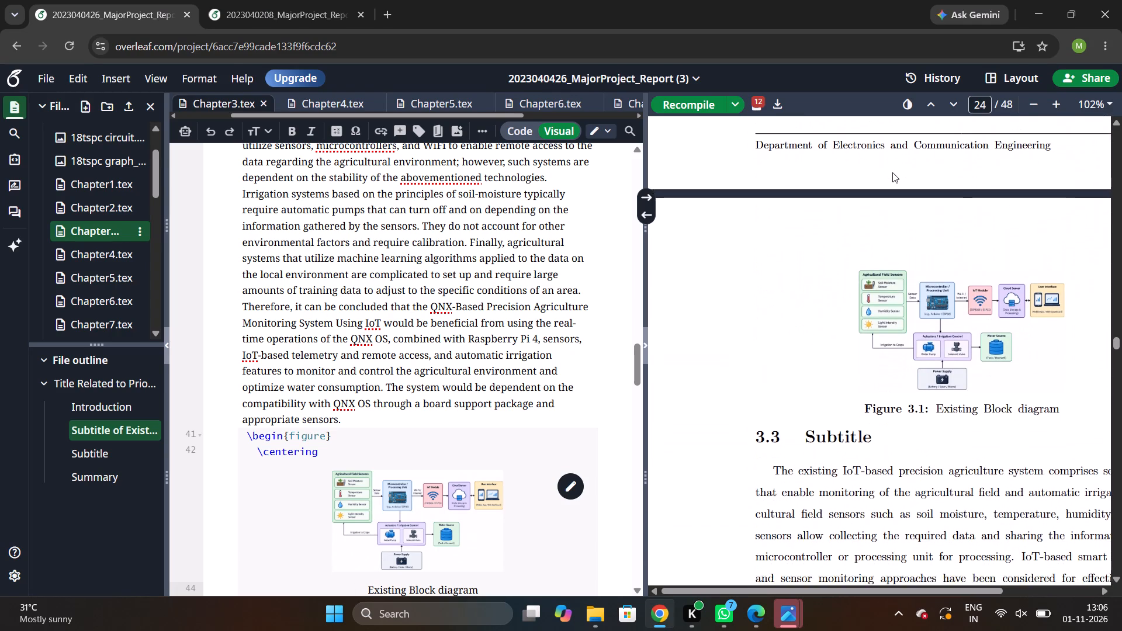
scroll(892, 172, up, 4)
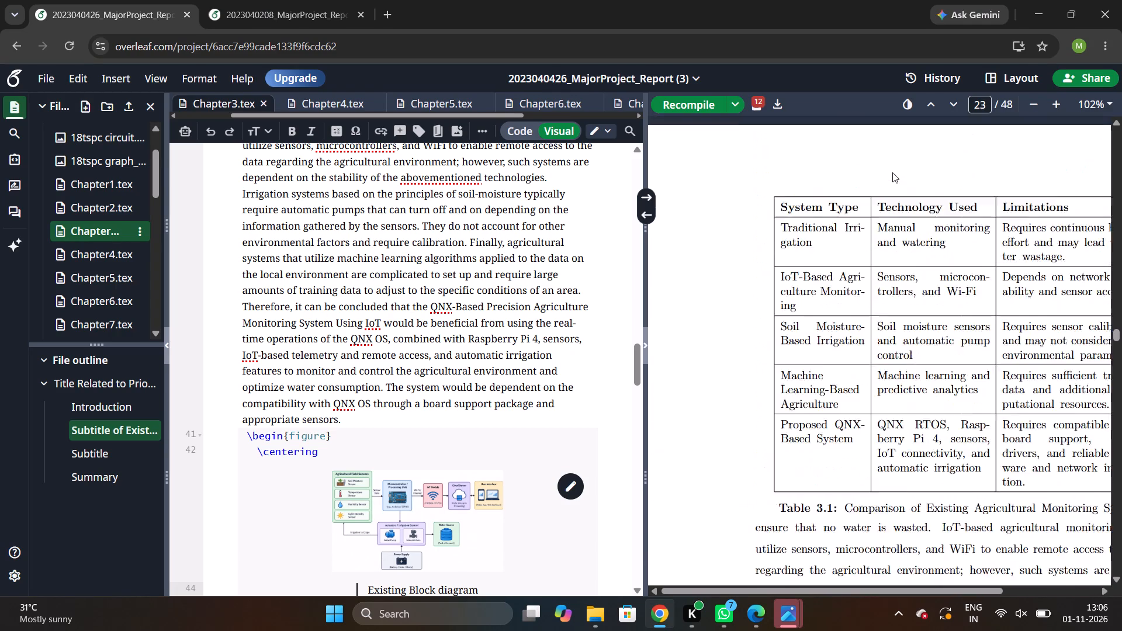
scroll(892, 172, up, 1)
scroll(892, 172, down, 2)
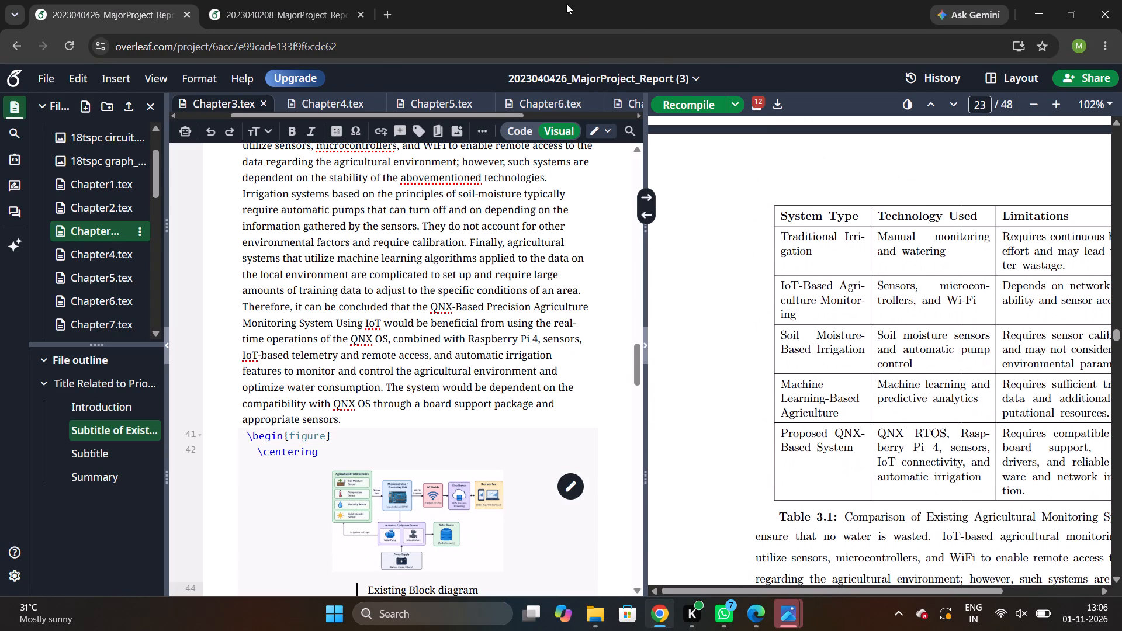
Return to the medical device report and clear the block diagram.jpeg file name from Figure 4.1's \includegraphics command in Chapter4.tex.
click(268, 6)
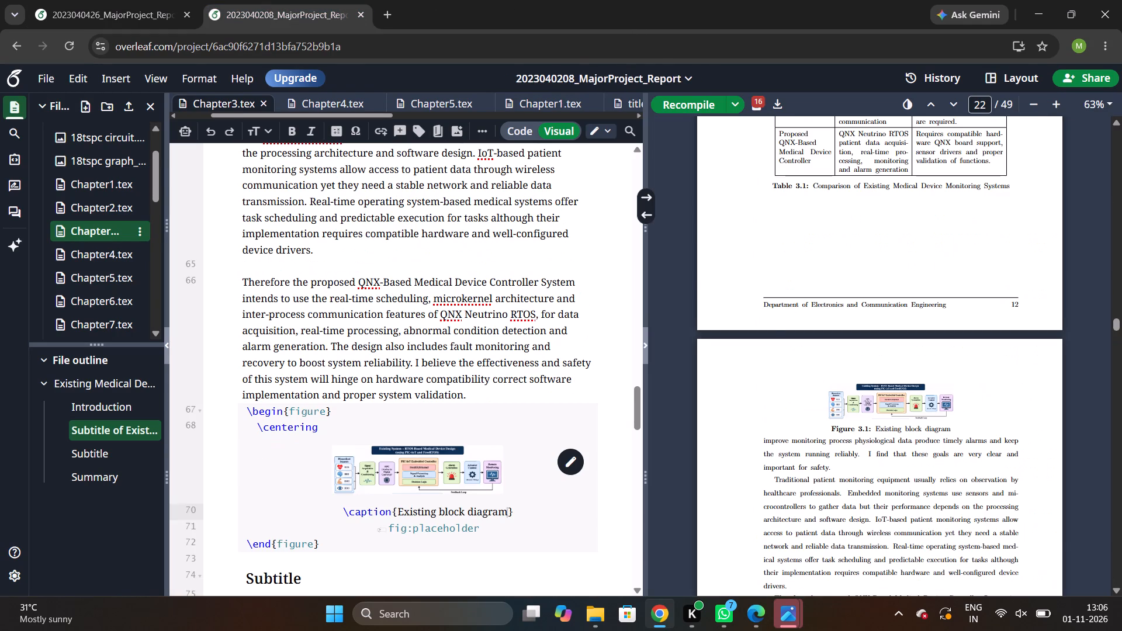
scroll(771, 325, down, 1)
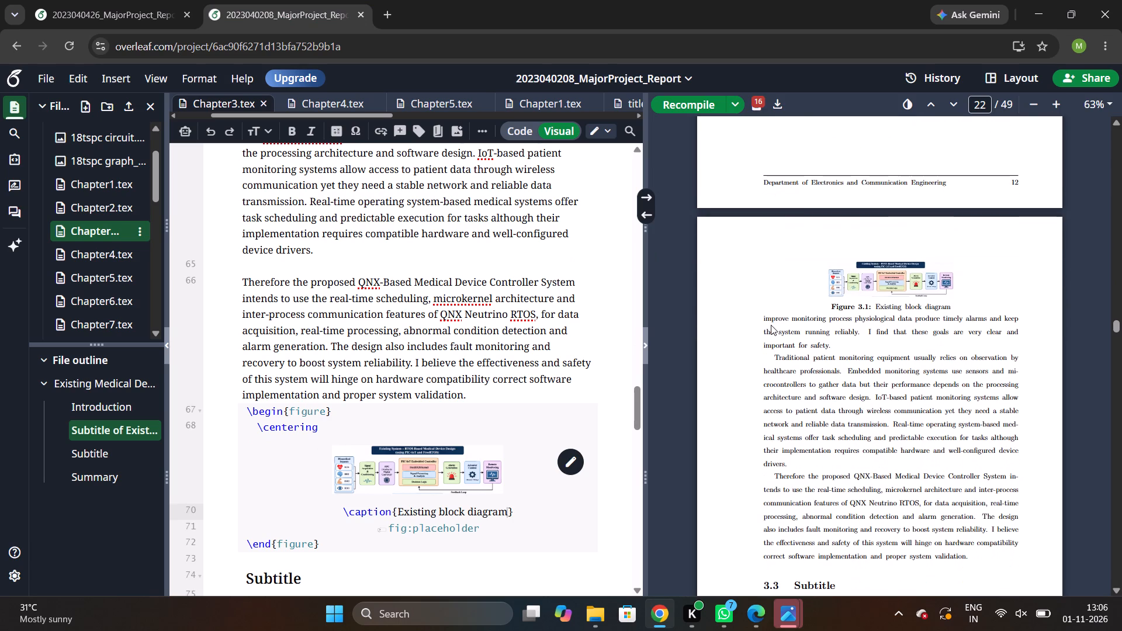
scroll(771, 325, down, 1)
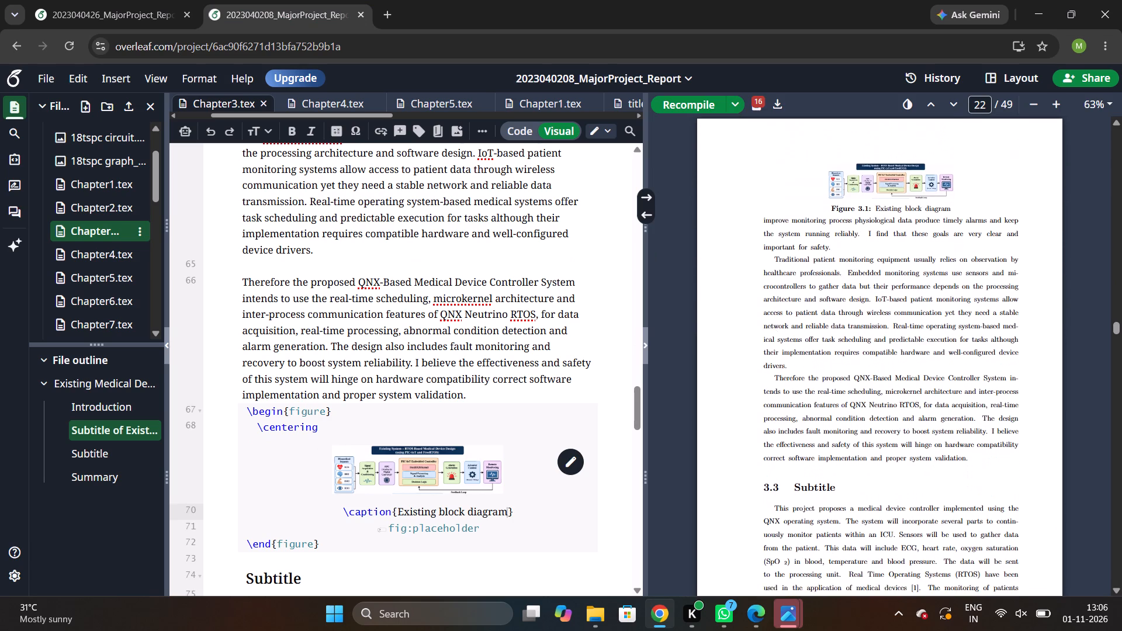
scroll(771, 325, down, 4)
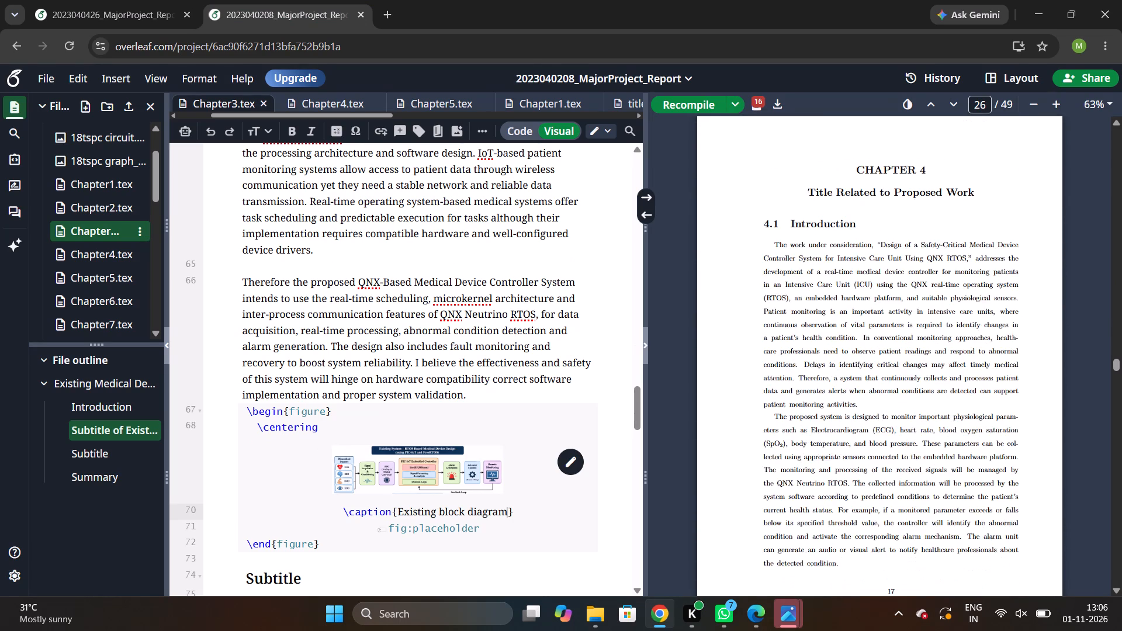
scroll(771, 325, down, 4)
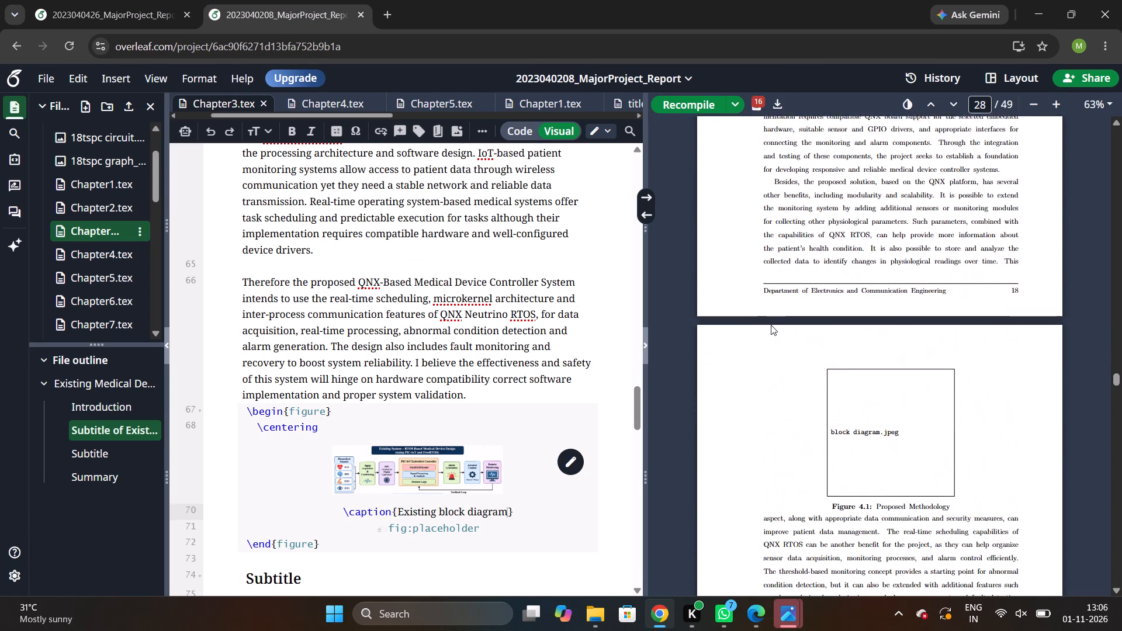
scroll(771, 325, down, 1)
double_click(841, 339)
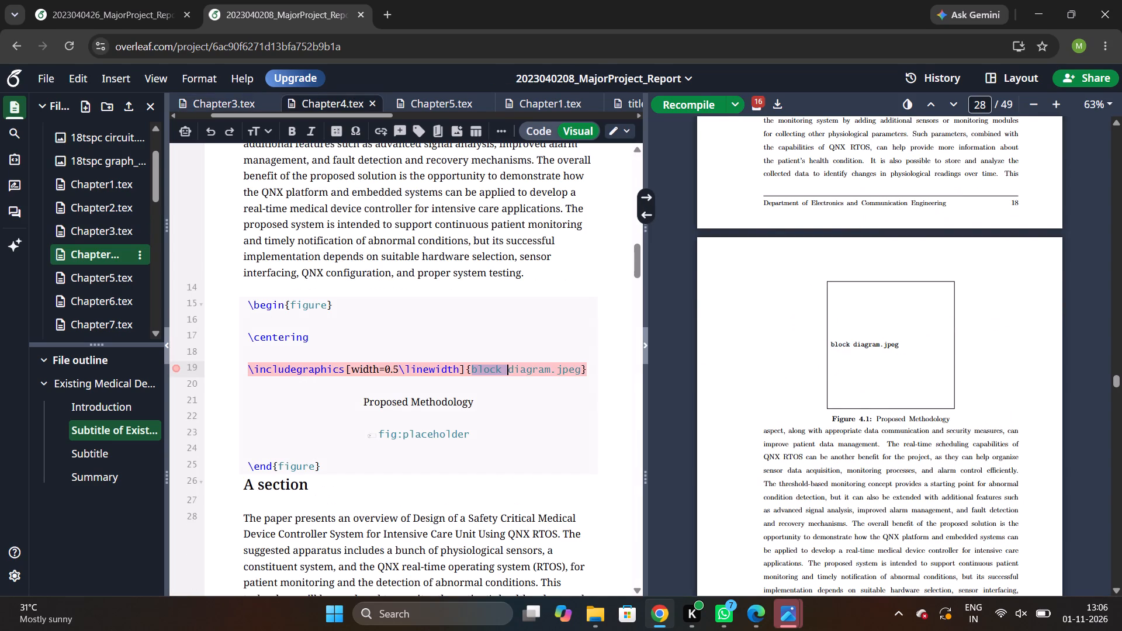
click(581, 370)
key(BackSpace)
key(BackSpace)
key(BackSpace)
key(BackSpace)
key(BackSpace)
key(BackSpace)
key(BackSpace)
key(BackSpace)
key(BackSpace)
key(BackSpace)
key(BackSpace)
key(BackSpace)
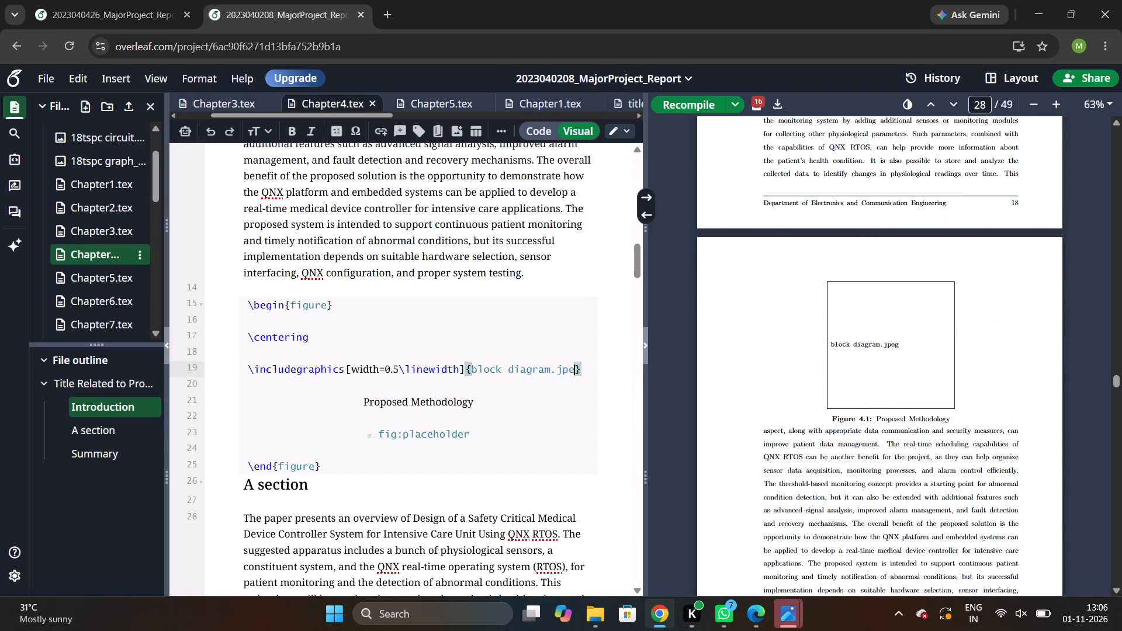
key(BackSpace)
key(BackSpace)
key(BackSpace)
key(BackSpace)
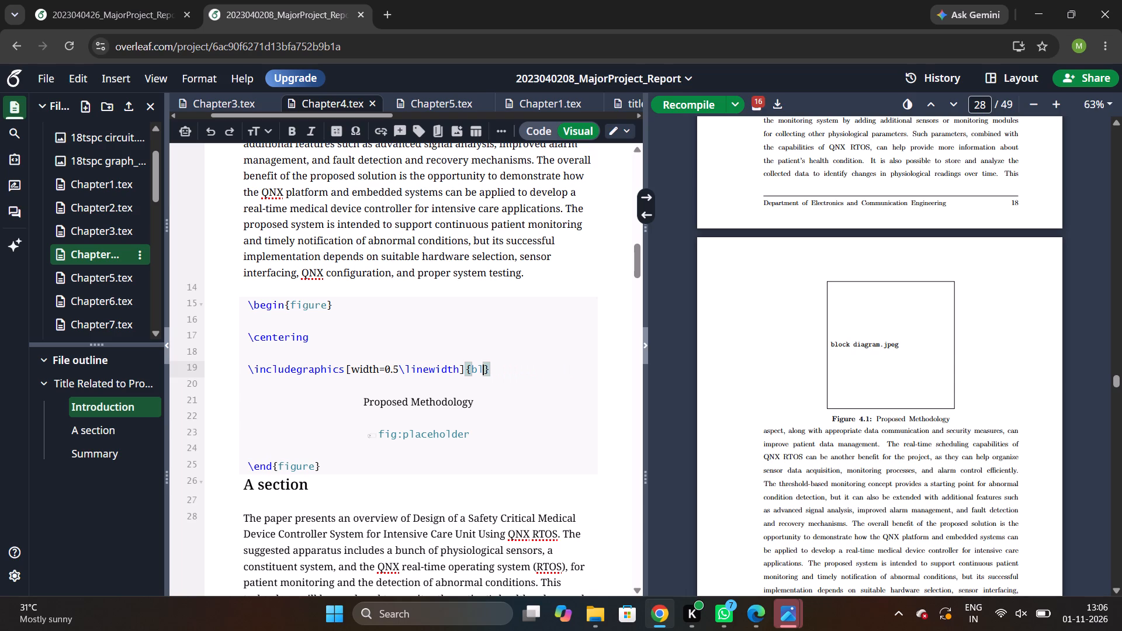
key(BackSpace)
key(BackSpace)
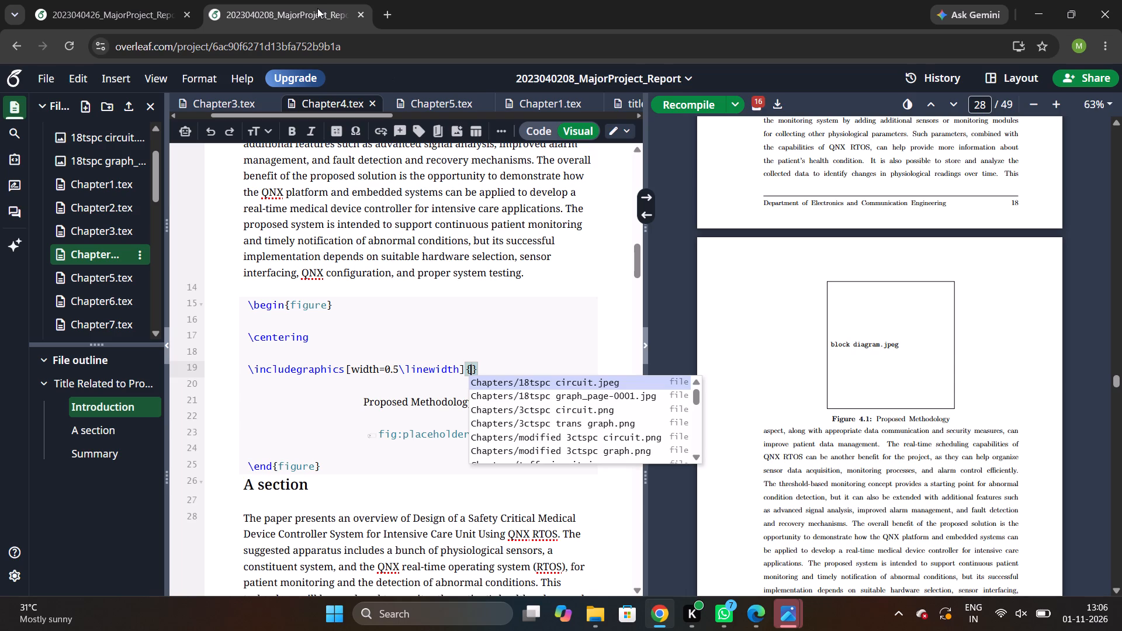
Insert proposed_methodology_block_diagram.png from Downloads as an uploaded figure at half width, with caption and label included.
click(122, 82)
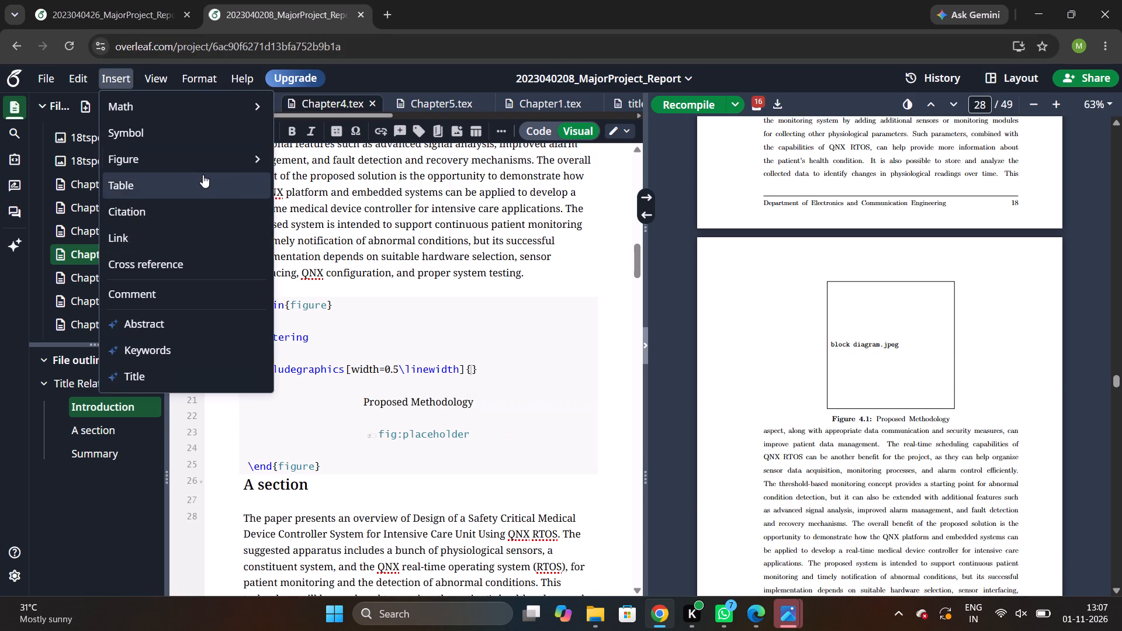
click(285, 154)
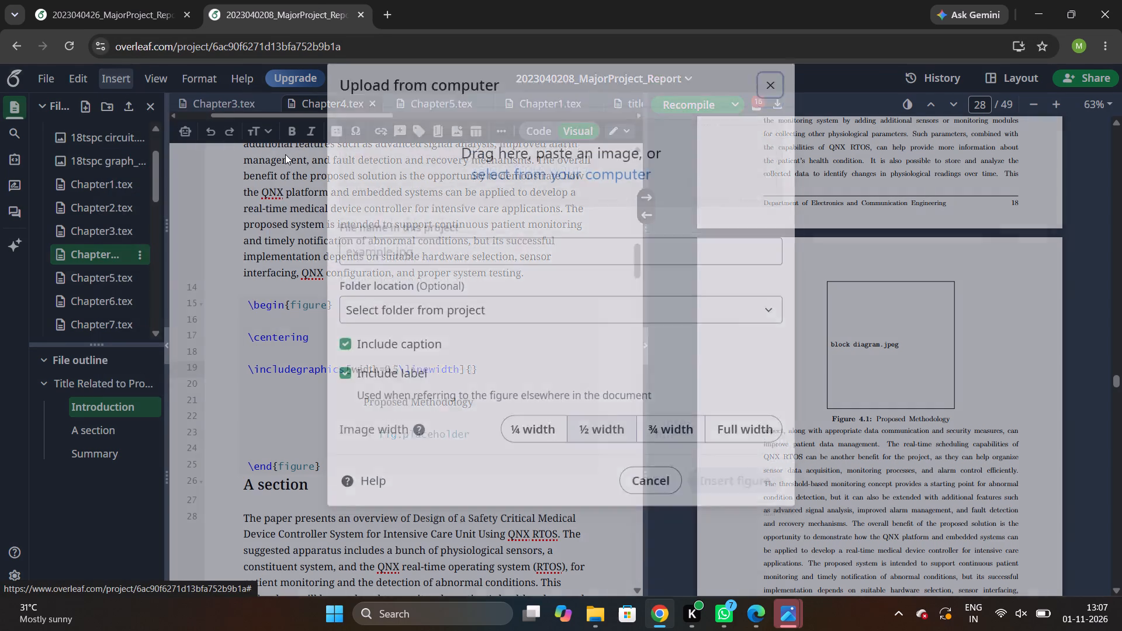
click(496, 195)
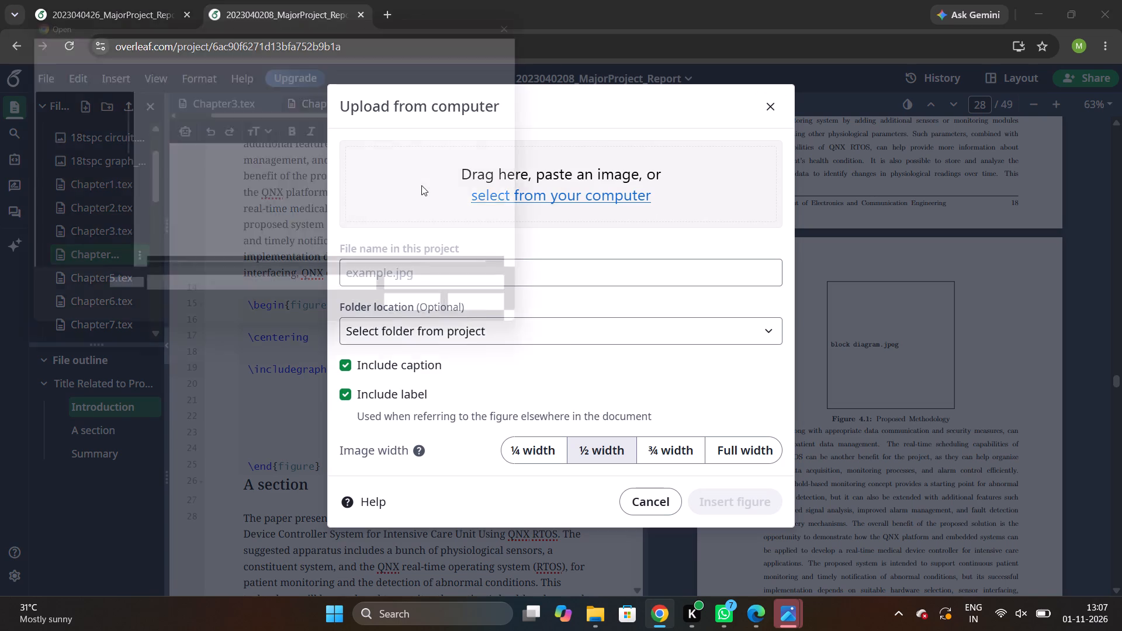
click(256, 133)
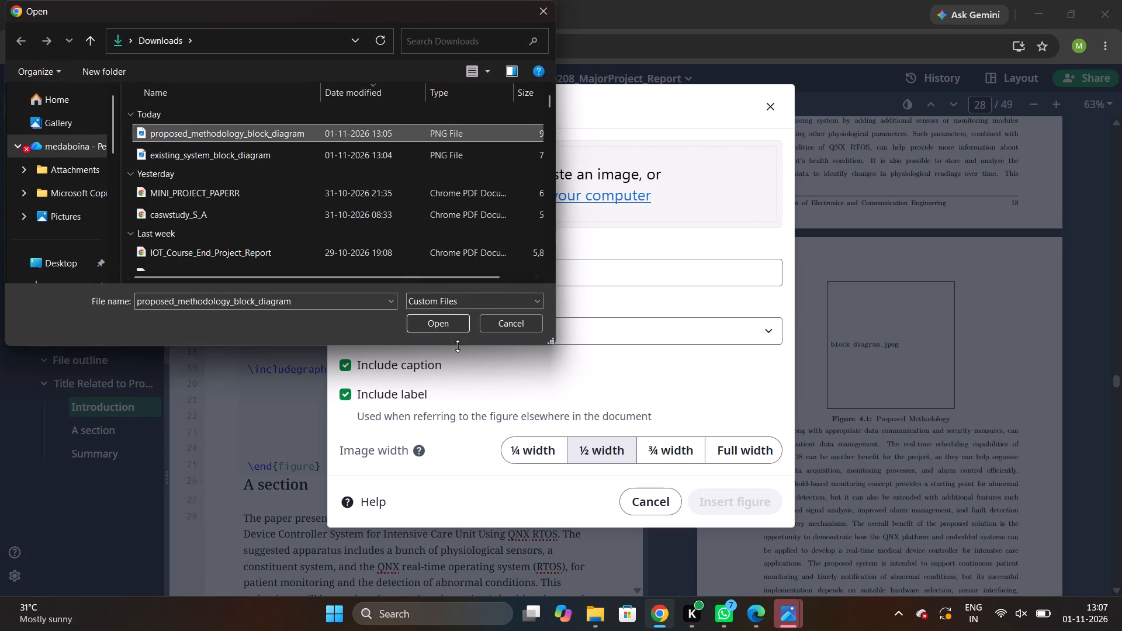
click(448, 331)
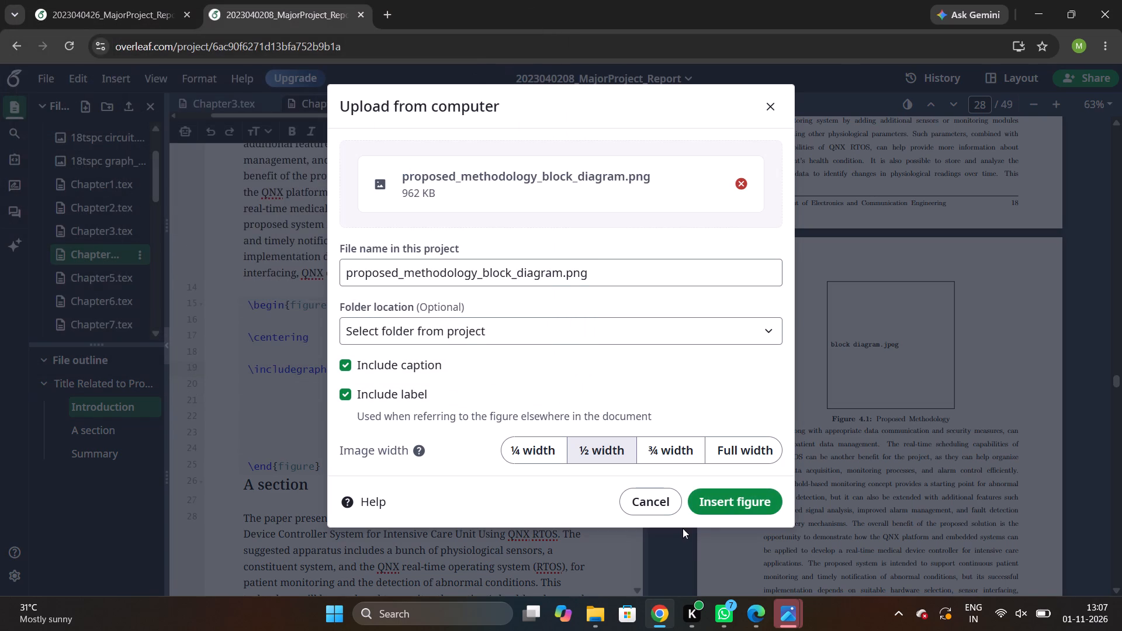
click(721, 504)
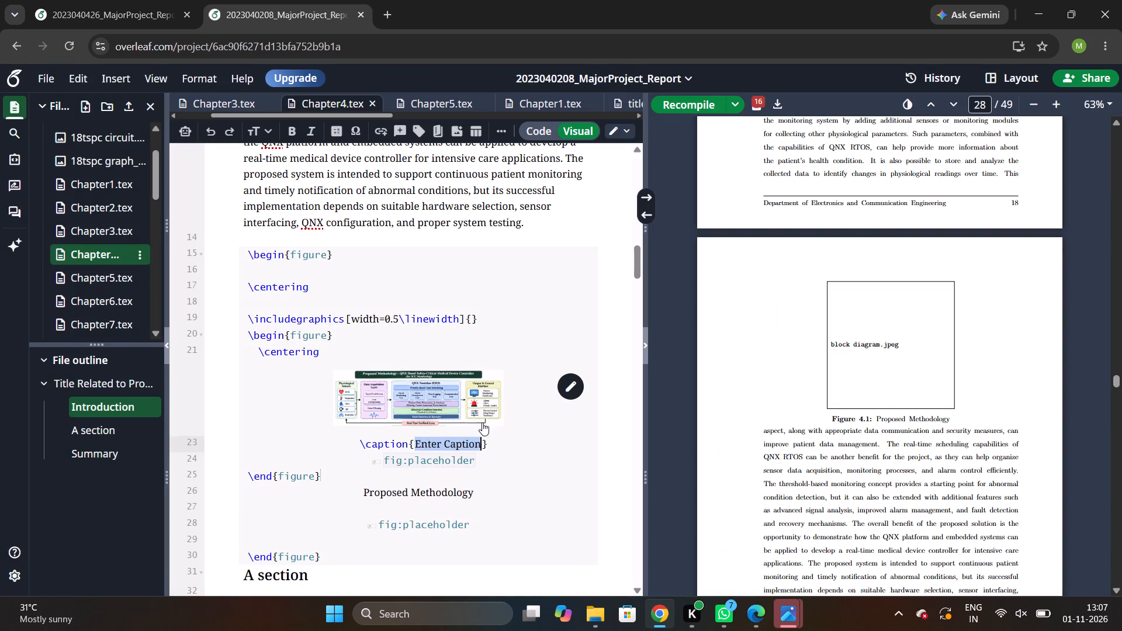
Delete the empty \includegraphics line plus the nested \begin{figure} and \centering lines above the inserted image.
scroll(473, 442, down, 1)
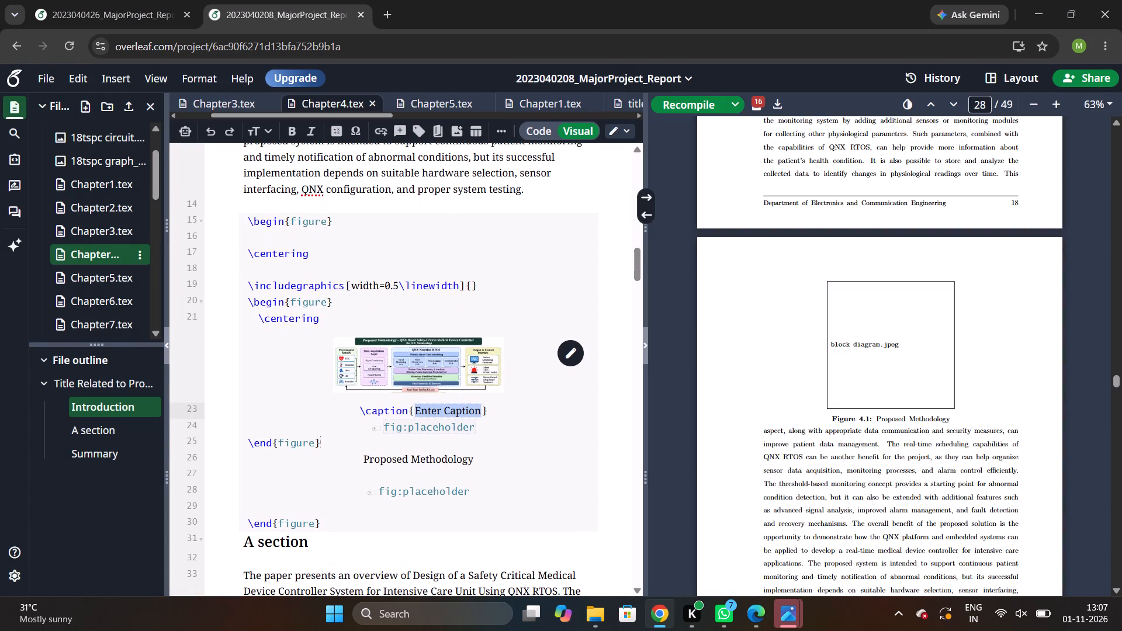
click(482, 422)
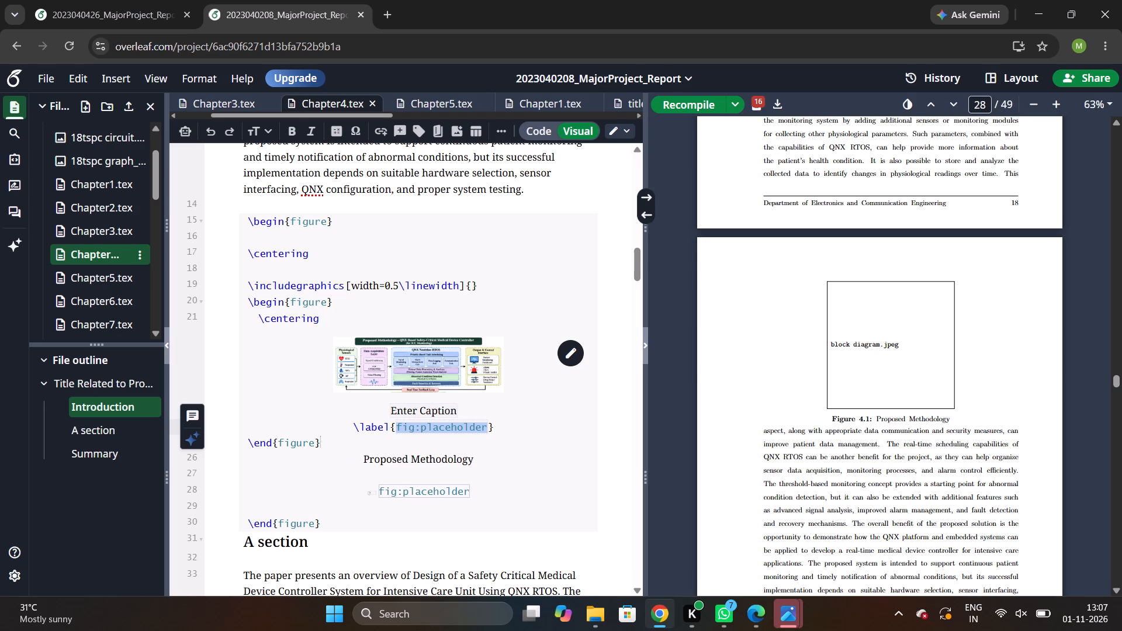
drag(247, 280, 261, 280)
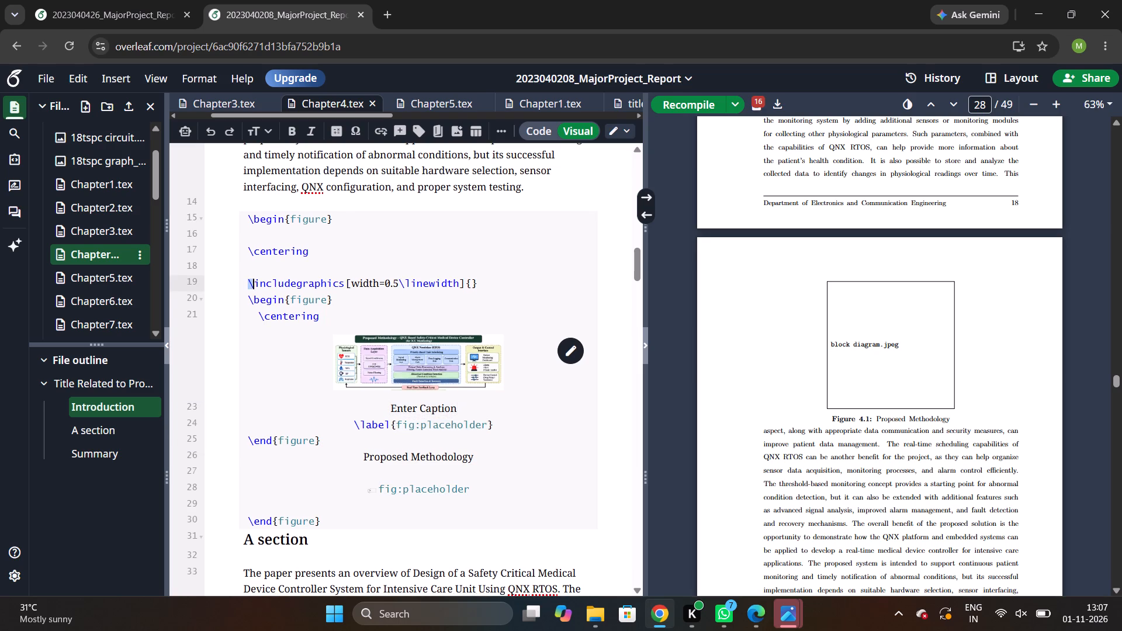
drag(261, 280, 344, 320)
key(BackSpace)
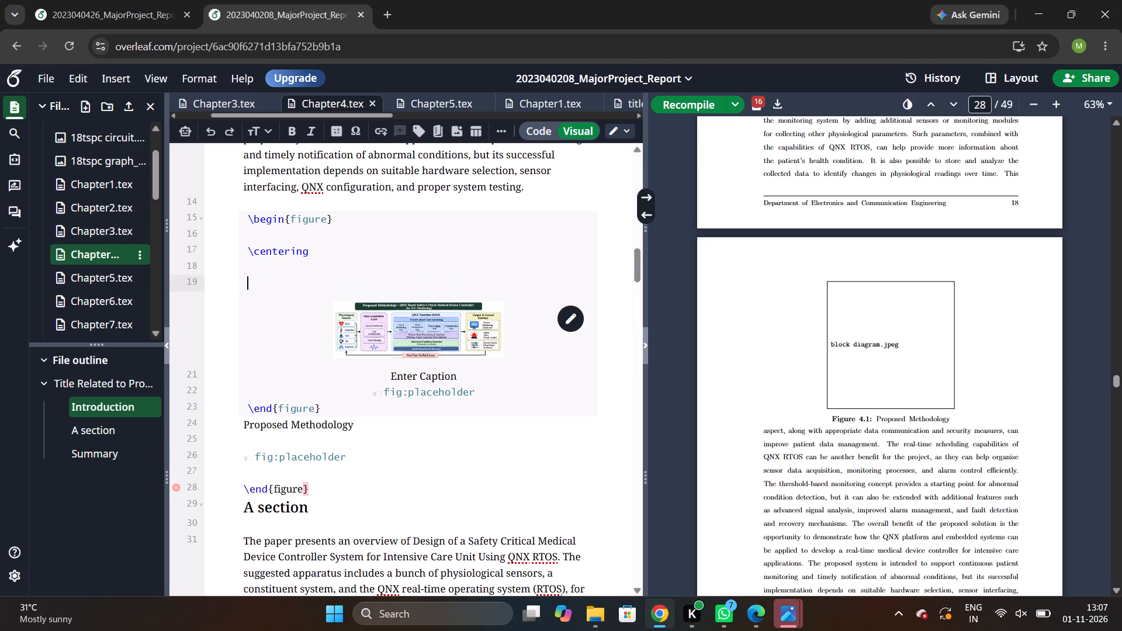
Delete the inner \end{figure}, the old Proposed Methodology caption, its duplicate label and the stray closing brace below the new figure.
scroll(337, 365, down, 1)
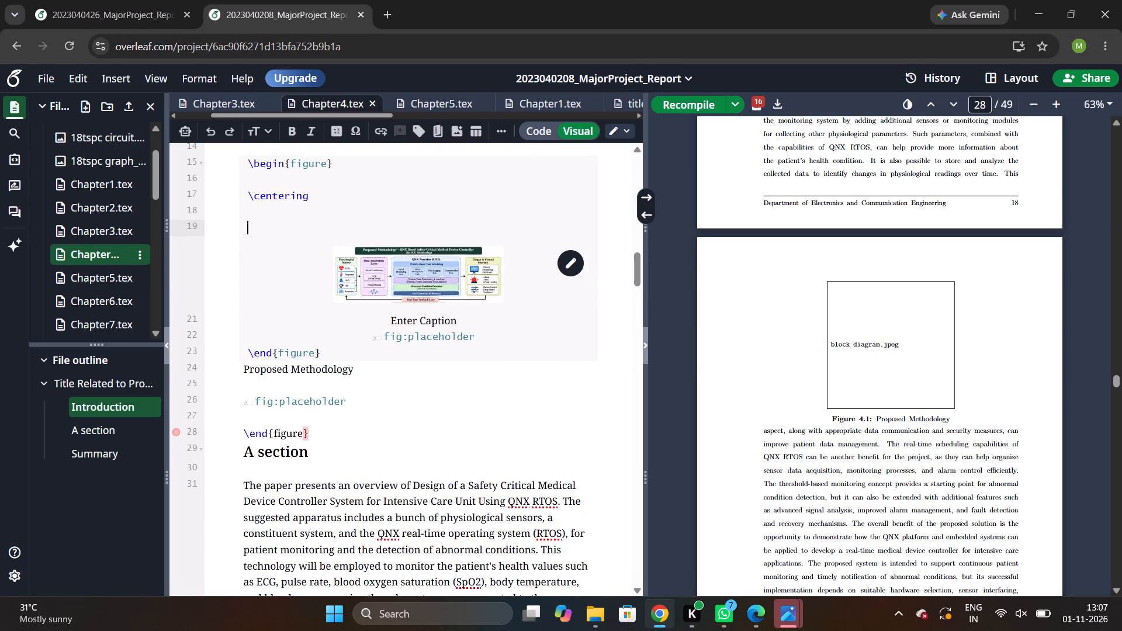
drag(248, 352, 356, 410)
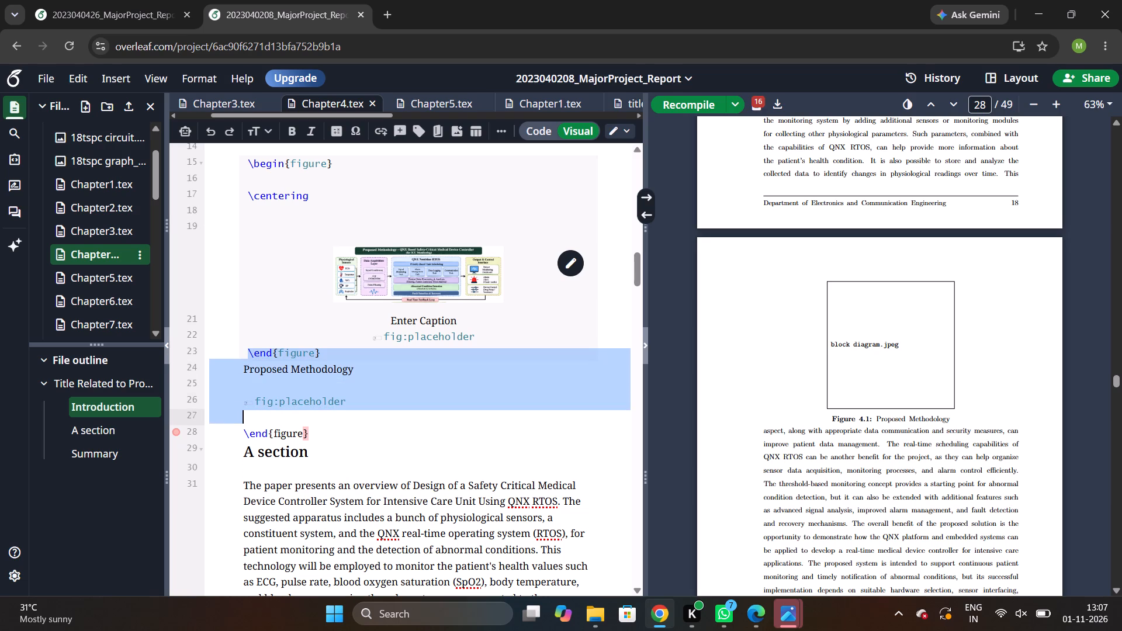
drag(356, 410, 356, 409)
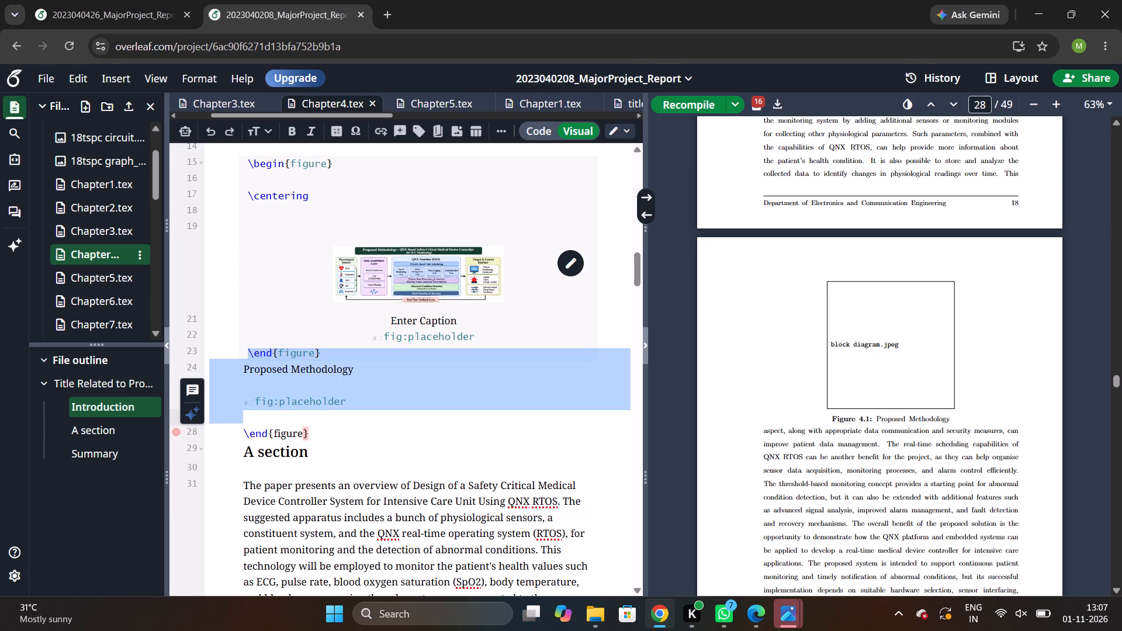
click(352, 386)
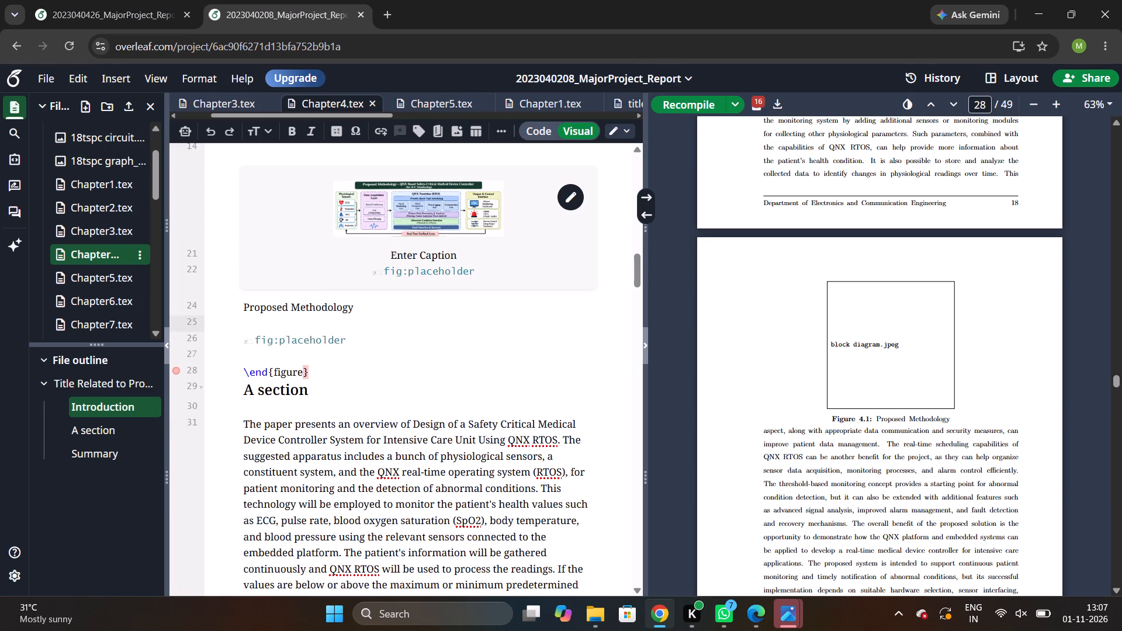
click(330, 269)
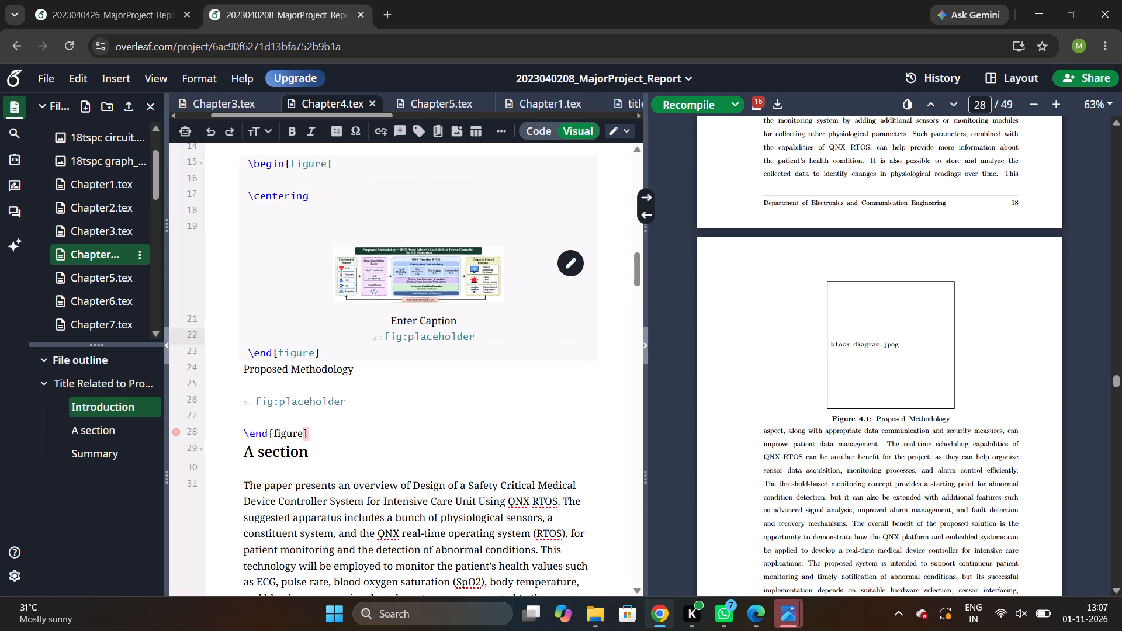
drag(246, 349, 369, 408)
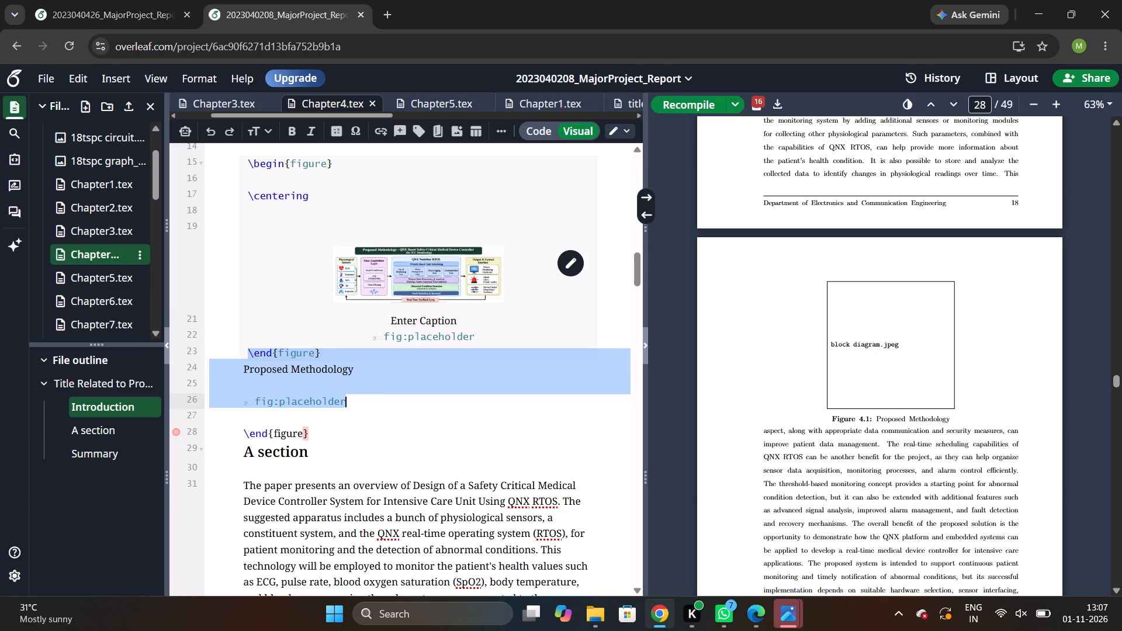
key(BackSpace)
key(BackSpace)
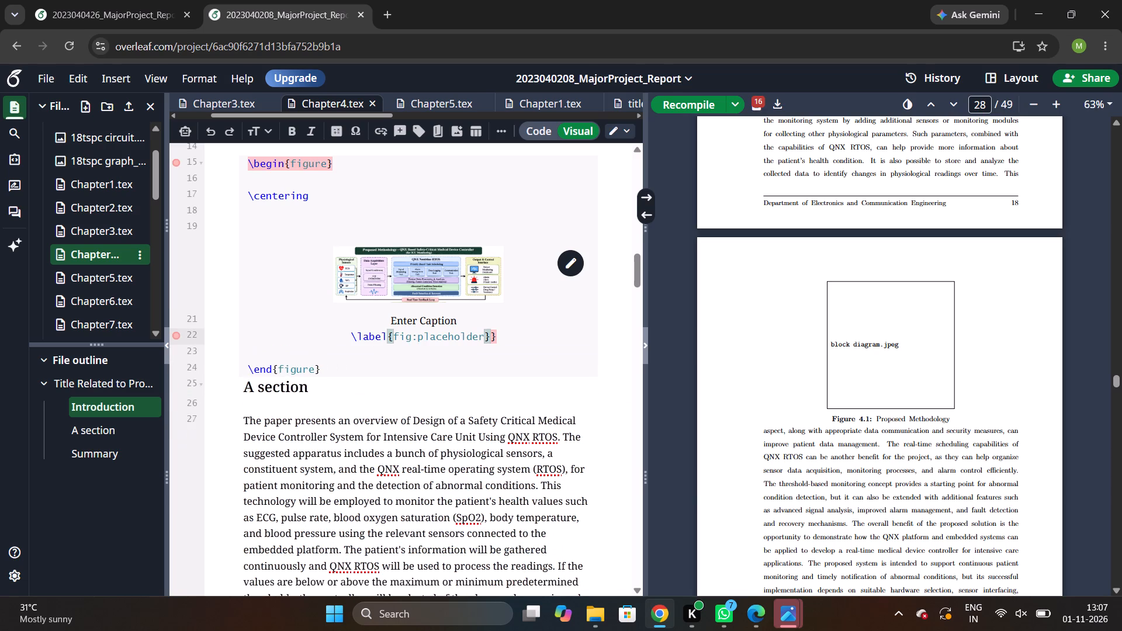
scroll(310, 346, down, 1)
click(500, 327)
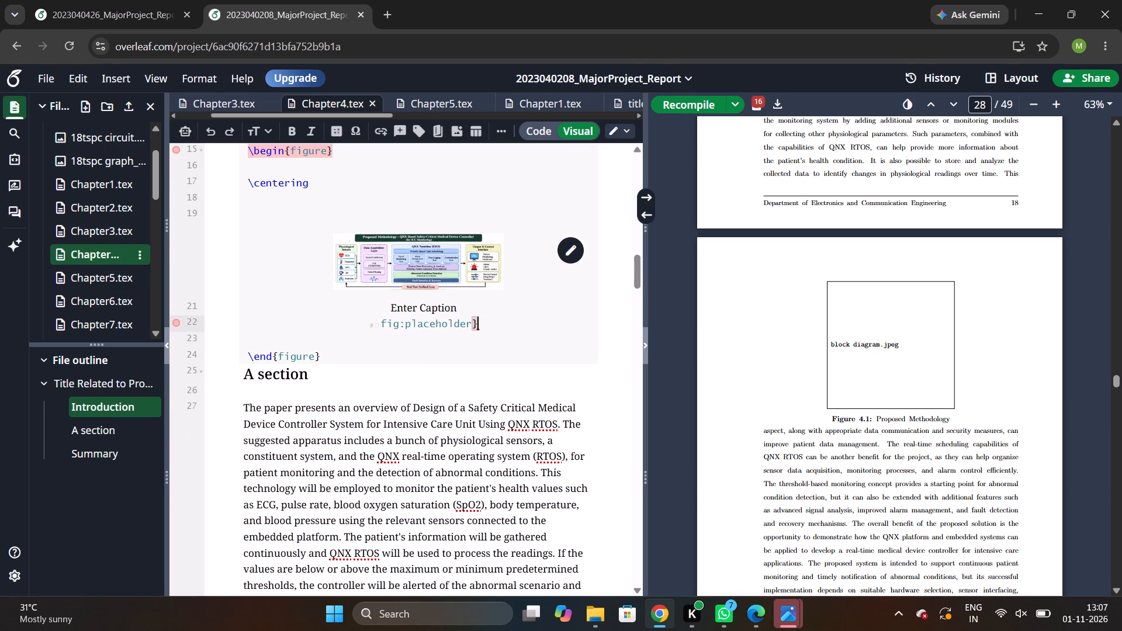
key(BackSpace)
Change the new figure's label to fig:Proposed Methodology.
click(487, 323)
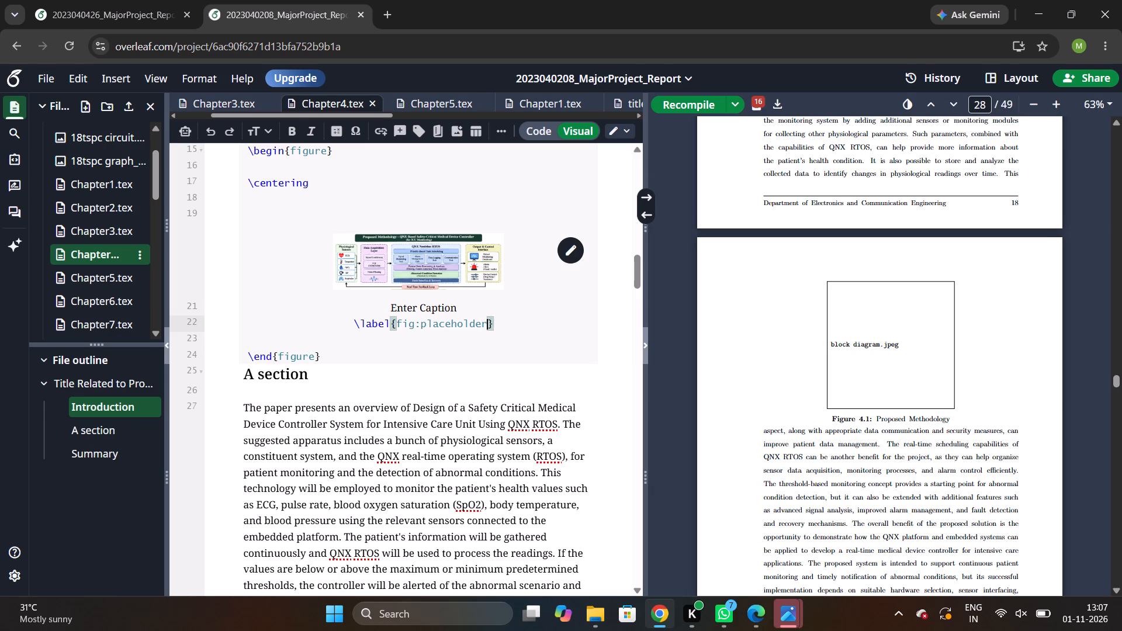
key(BackSpace)
key(BackSpace)
key(BackSpace)
key(BackSpace)
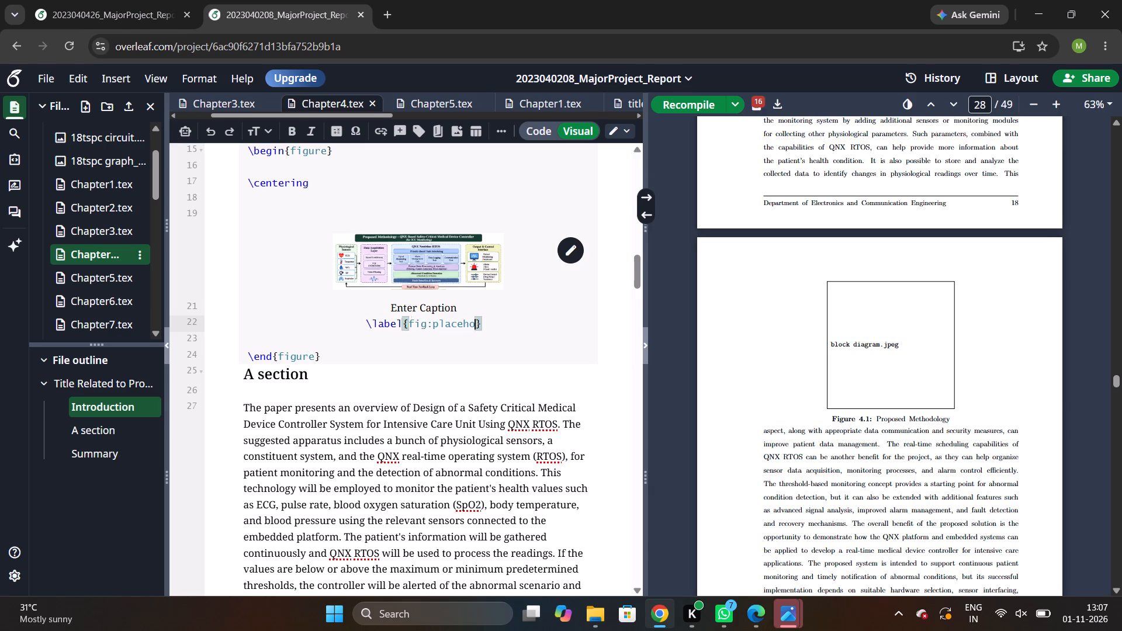
key(BackSpace)
key(BackSpace)
key(BackSpace)
key(BackSpace)
key(BackSpace)
key(BackSpace)
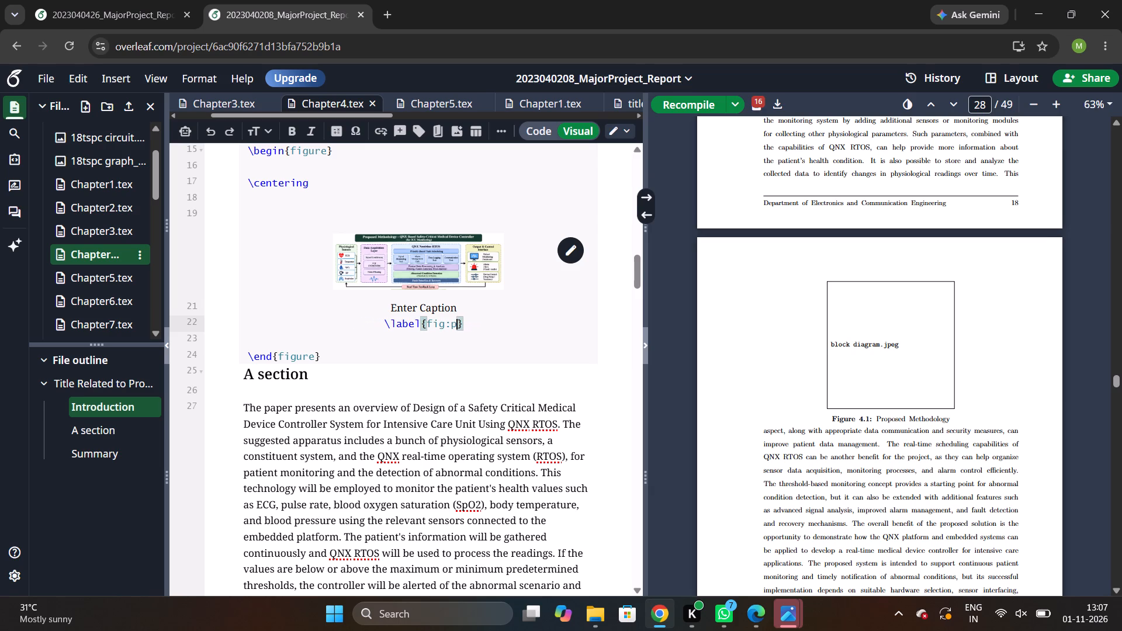
key(BackSpace)
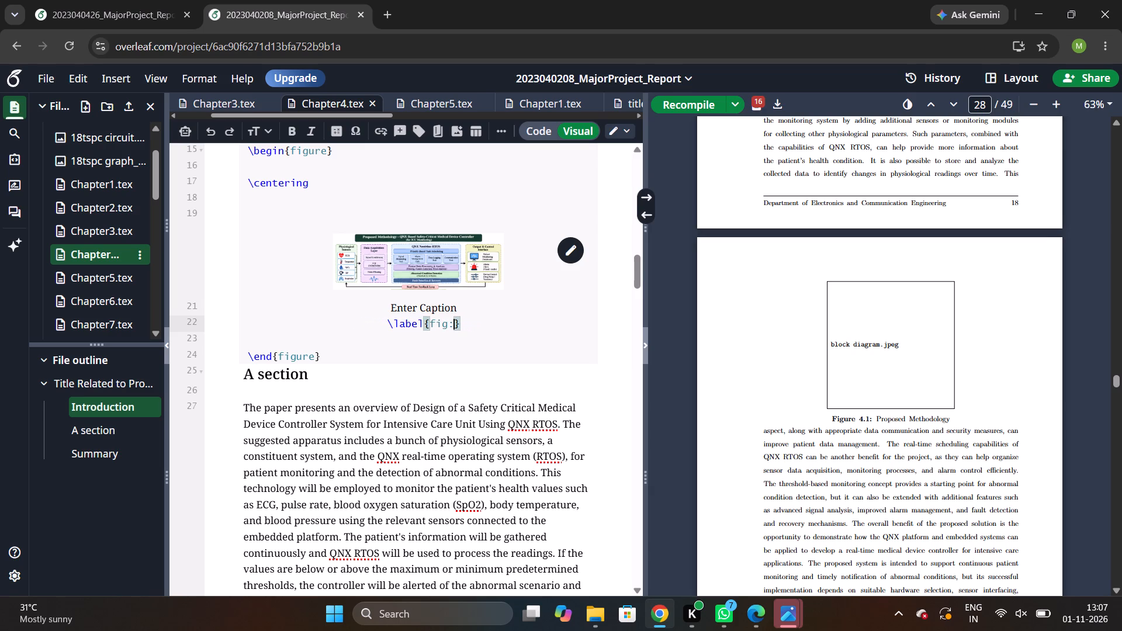
text(roposed)
key(space)
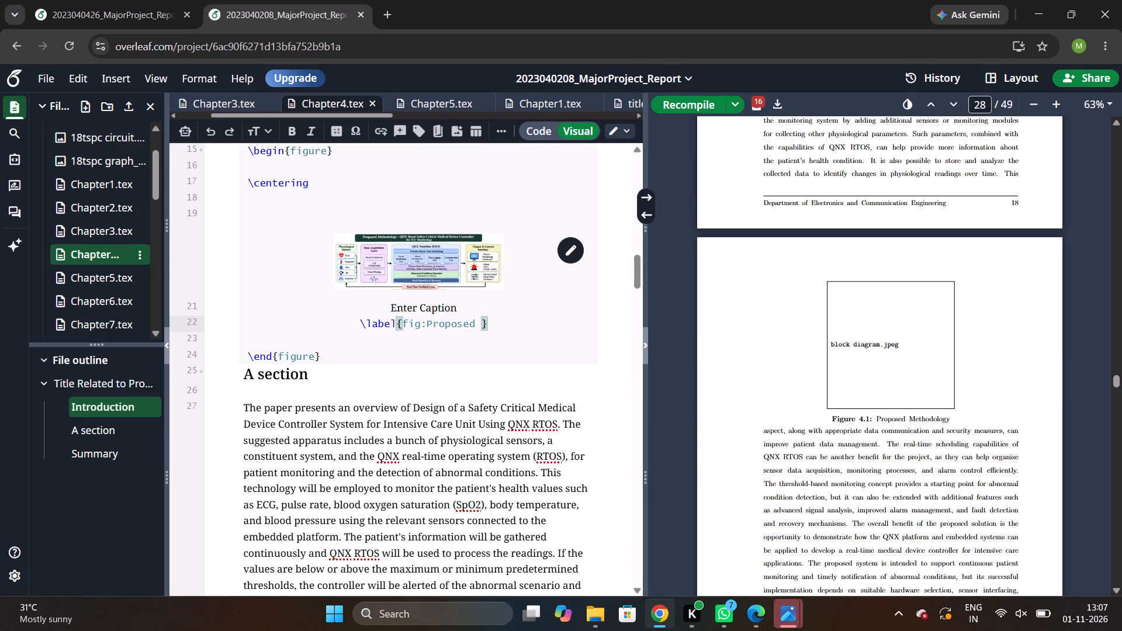
text(ethodology)
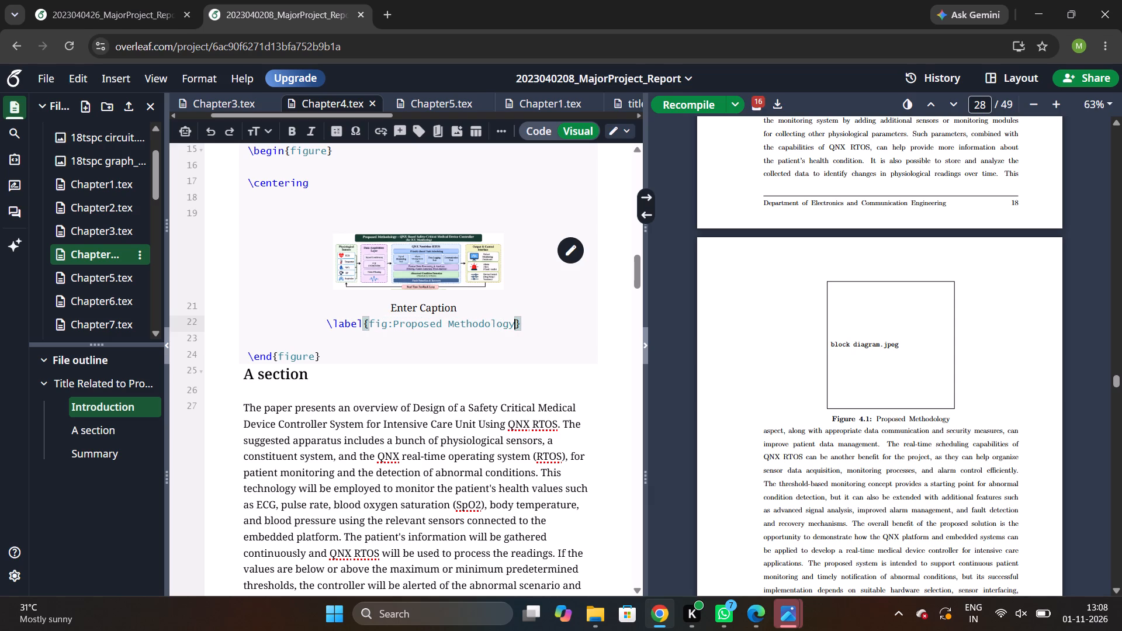
Recompile the medical device report to update Figure 4.1 in the PDF.
click(691, 100)
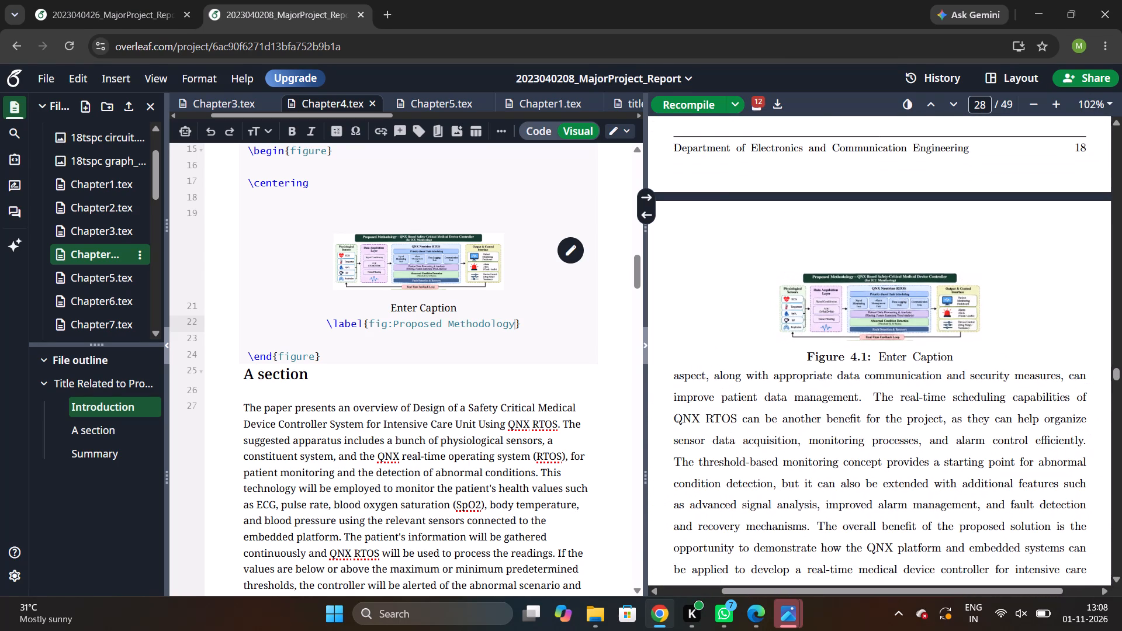
Delete the placeholder caption "Enter Caption" and its leftover closing brace from the Proposed Methodology figure in Chapter4.tex.
double_click(908, 355)
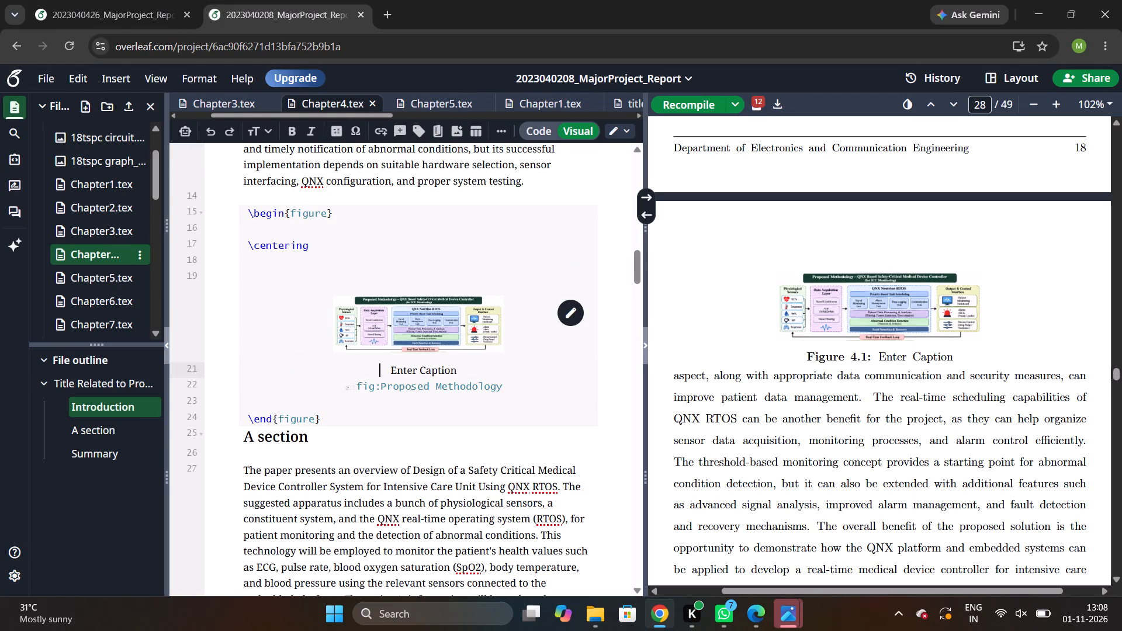
drag(389, 367, 489, 368)
key(BackSpace)
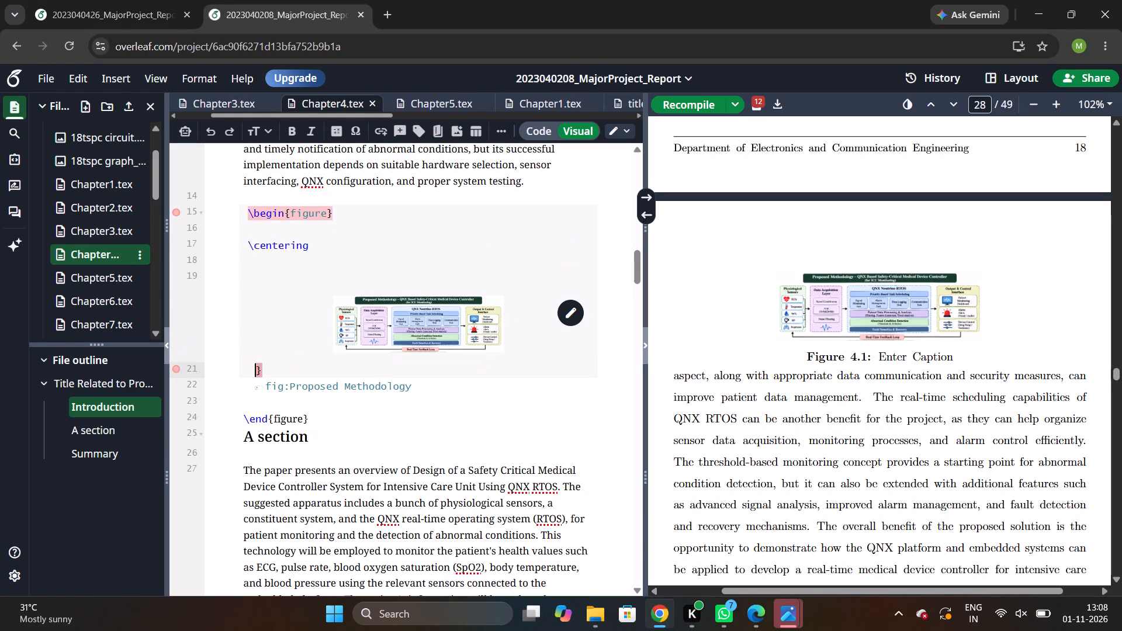
key(BackSpace)
key(BackSpace)
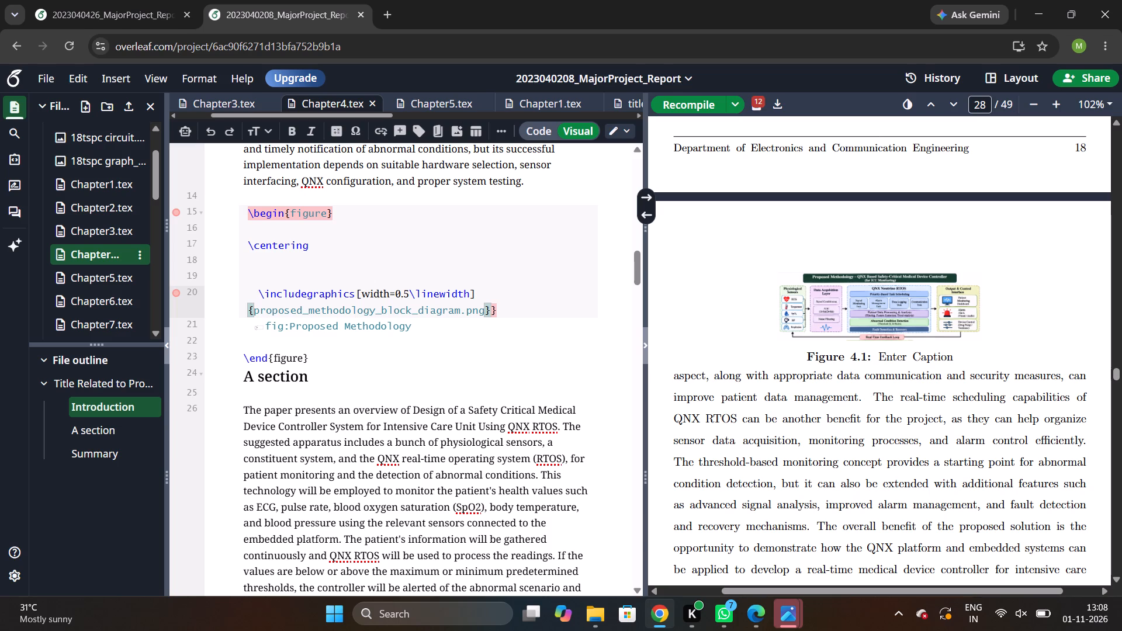
key(BackSpace)
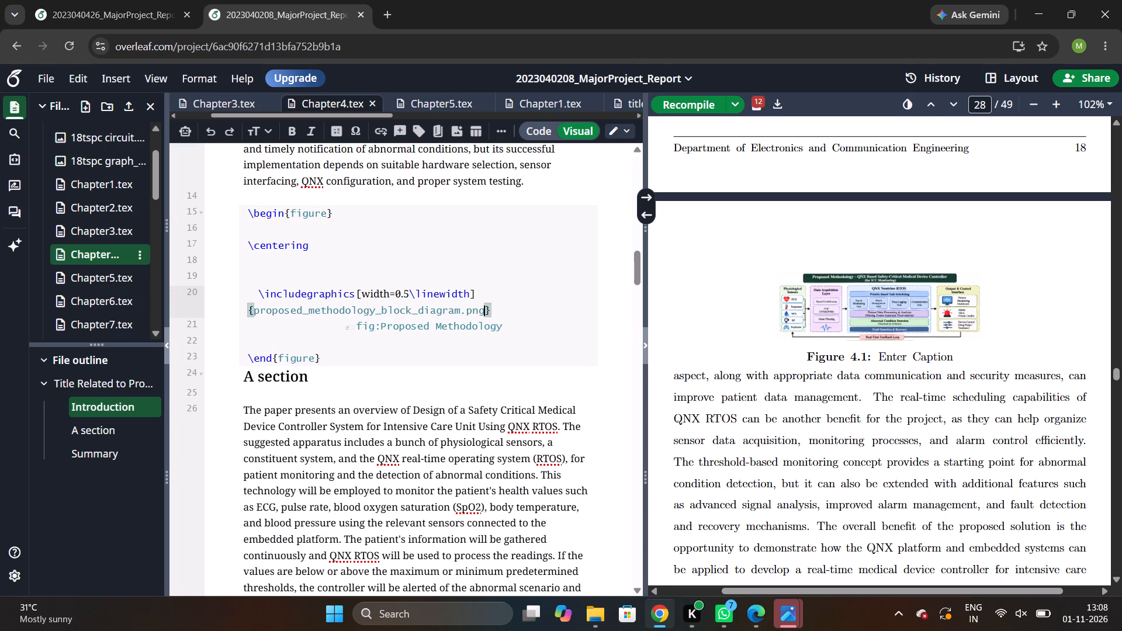
Recompile the report to update the Proposed Methodology figure in the PDF.
click(680, 105)
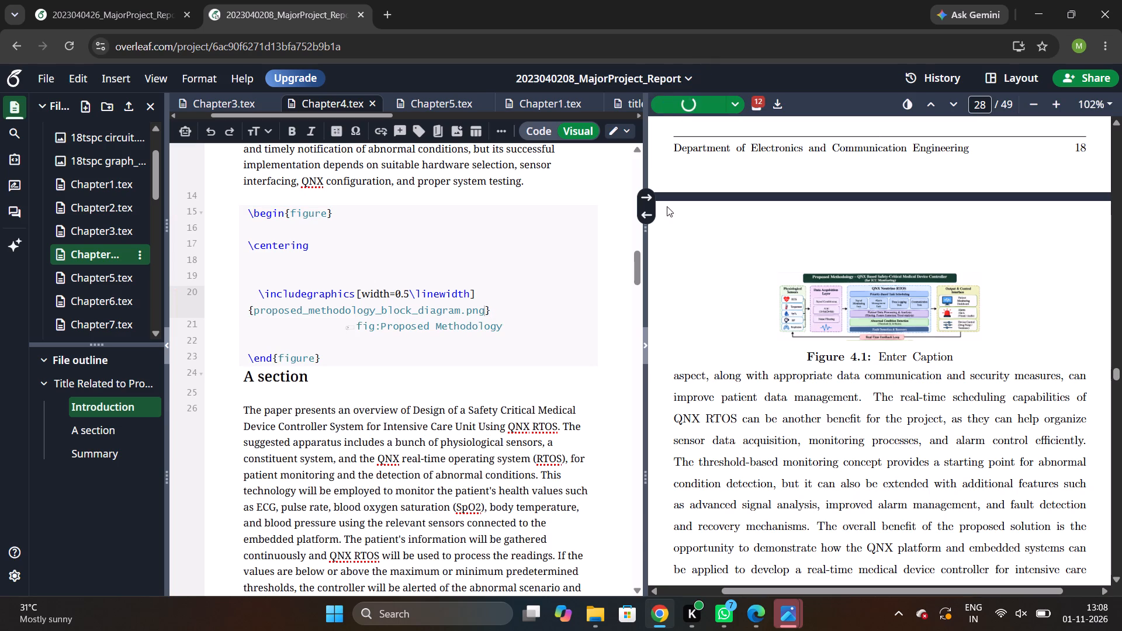
scroll(757, 233, down, 1)
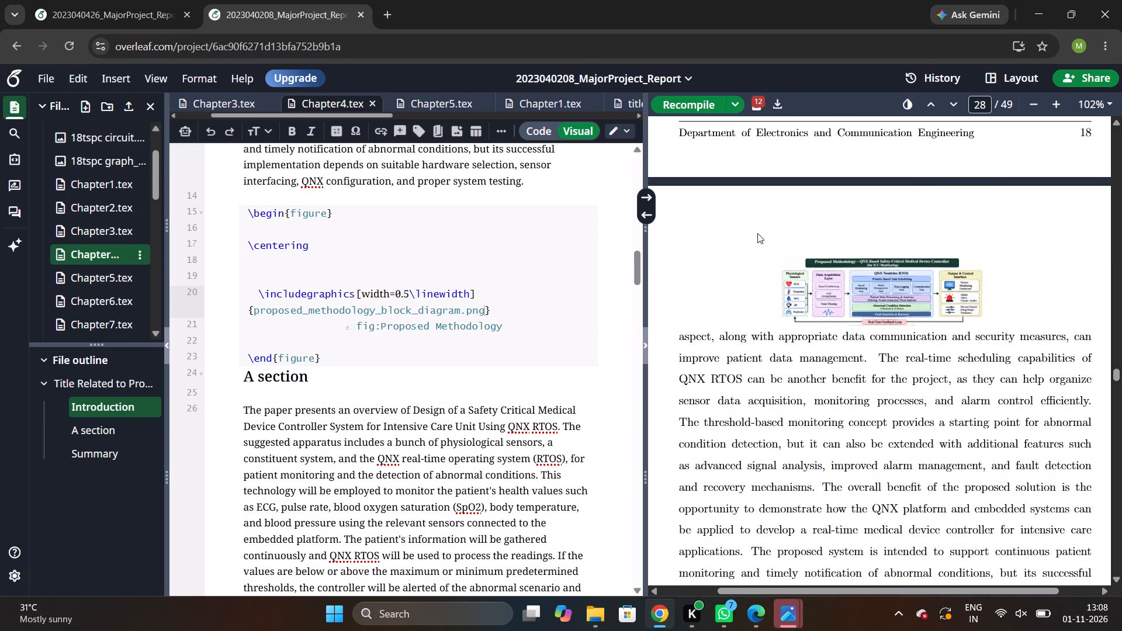
scroll(792, 250, down, 1)
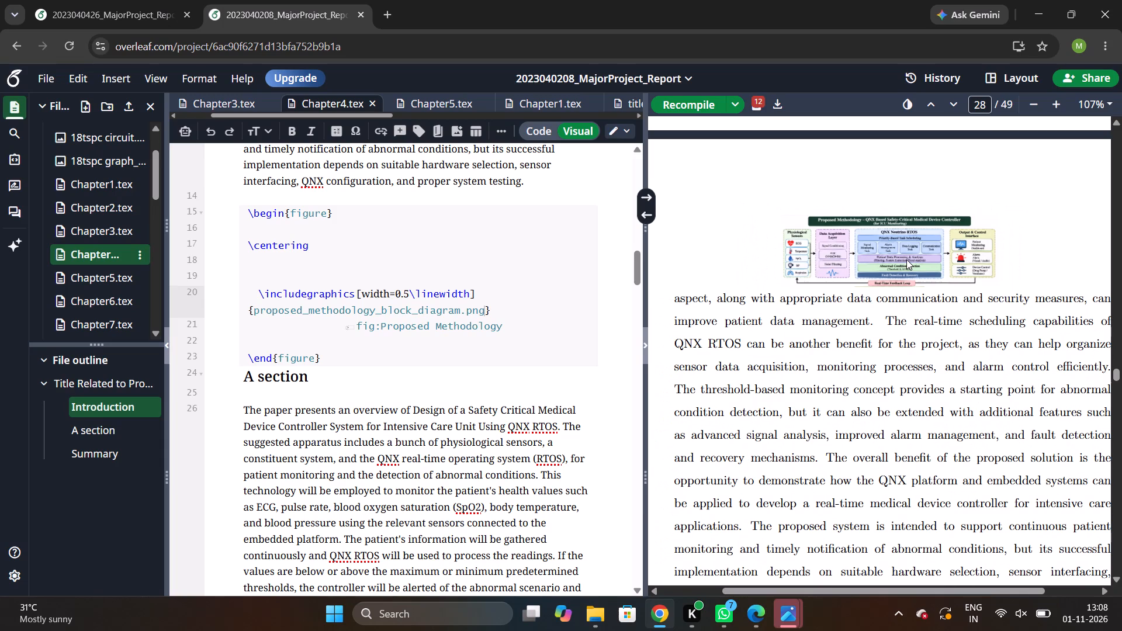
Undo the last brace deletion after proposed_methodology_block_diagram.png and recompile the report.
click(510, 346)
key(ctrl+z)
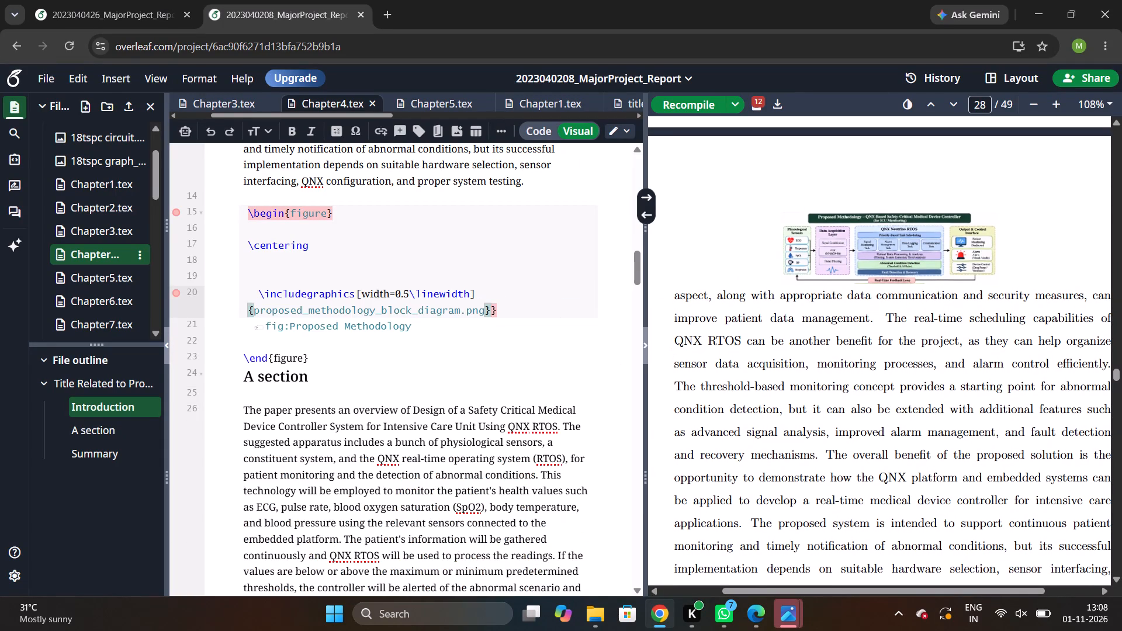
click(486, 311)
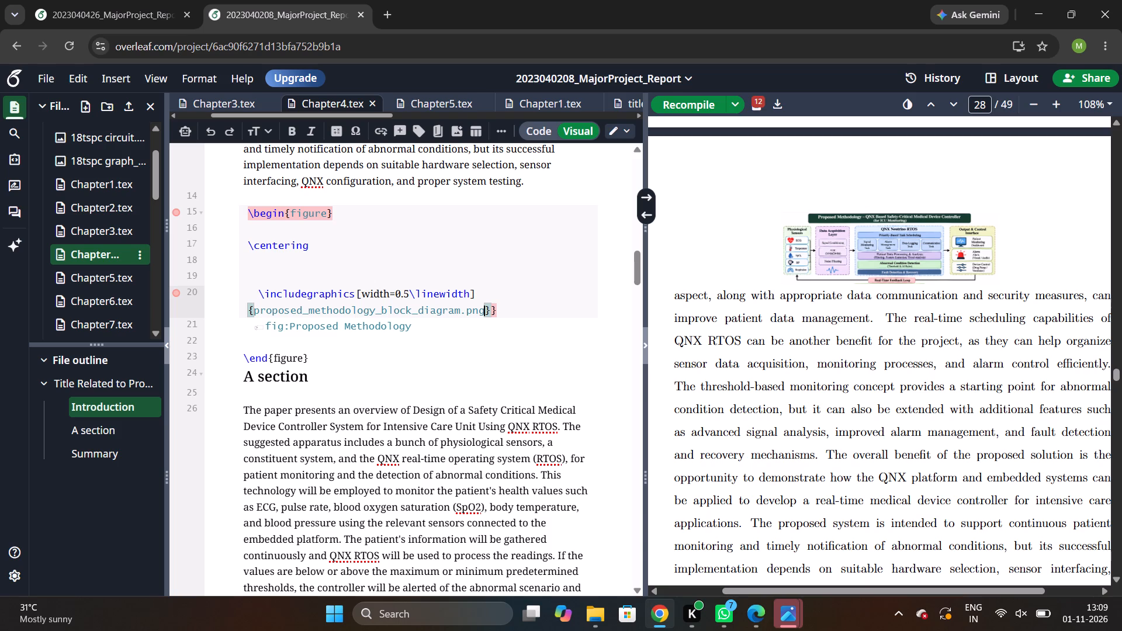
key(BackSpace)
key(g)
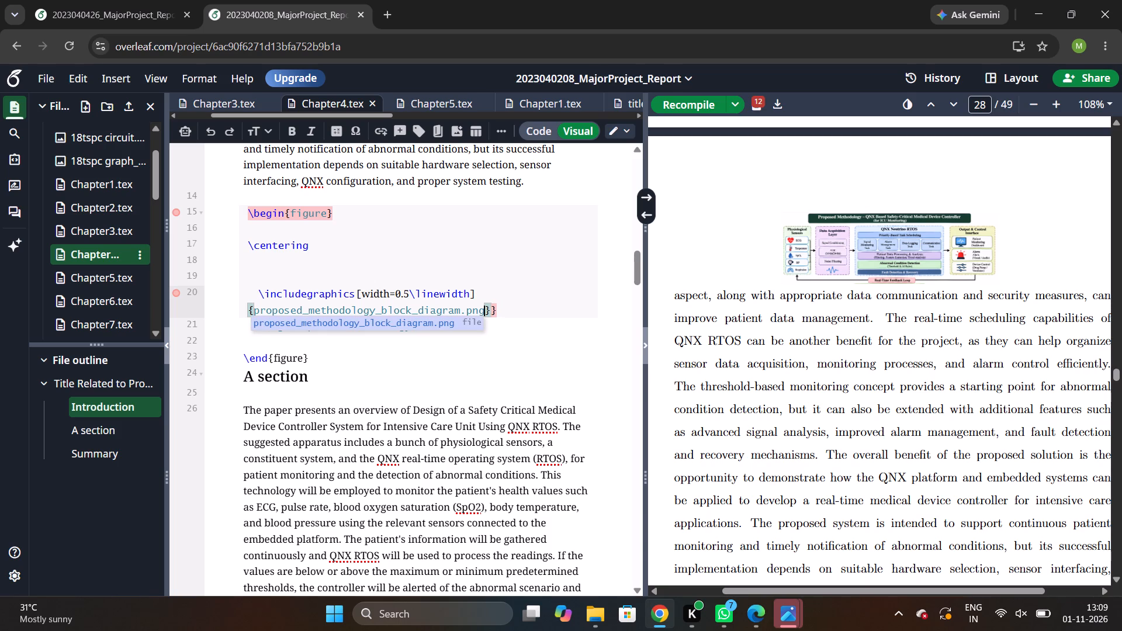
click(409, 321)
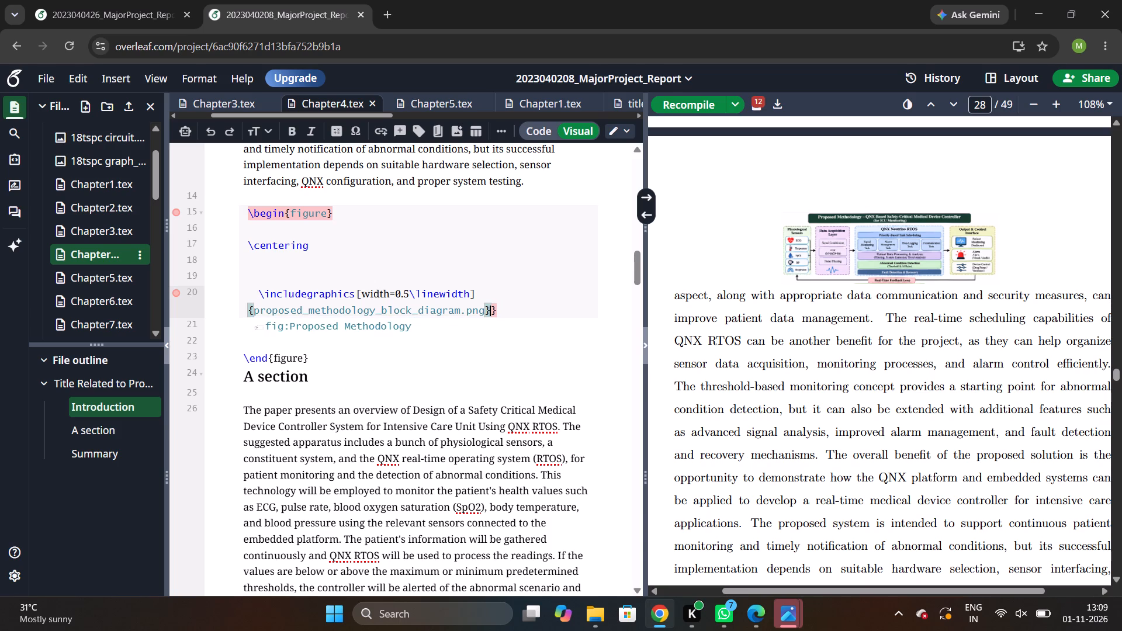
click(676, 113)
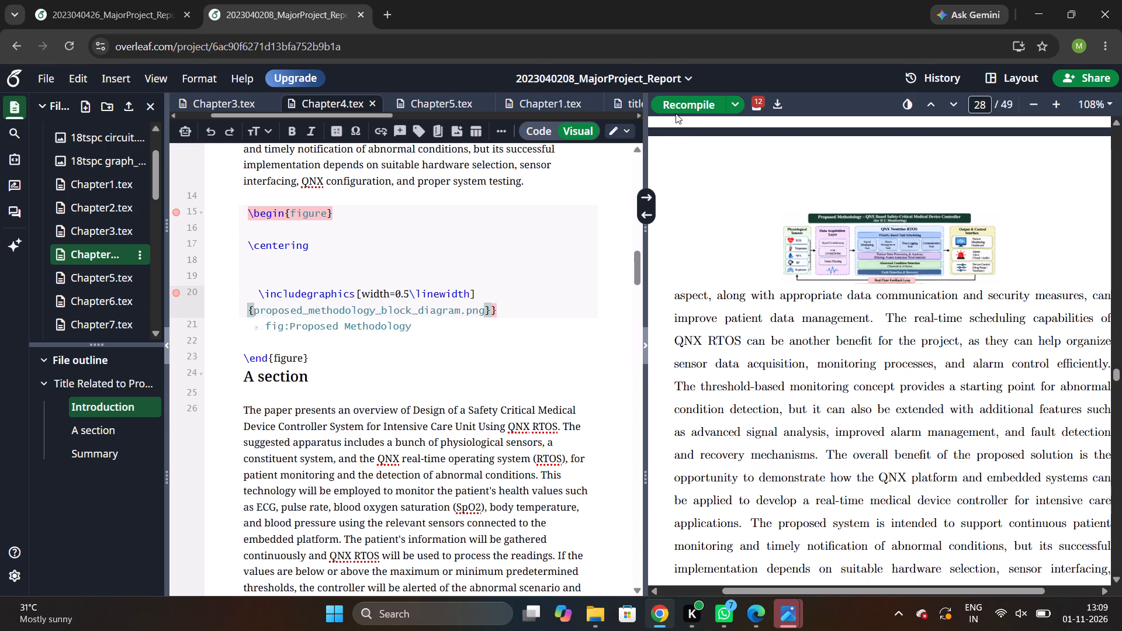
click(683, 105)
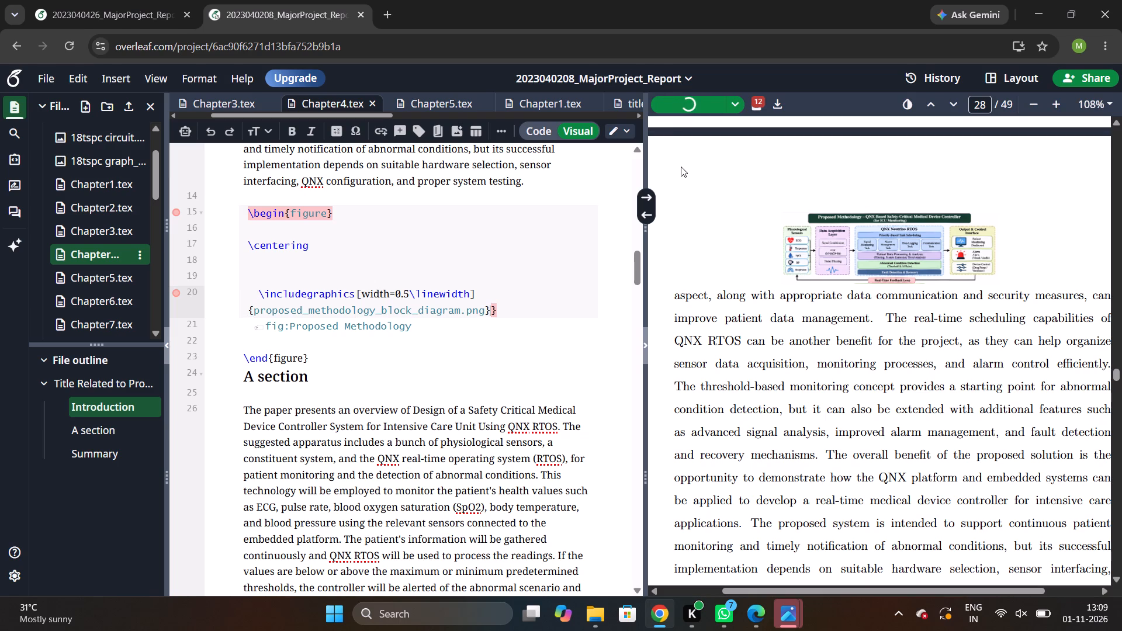
Delete the extra closing brace after proposed_methodology_block_diagram.png and recompile the report.
click(499, 306)
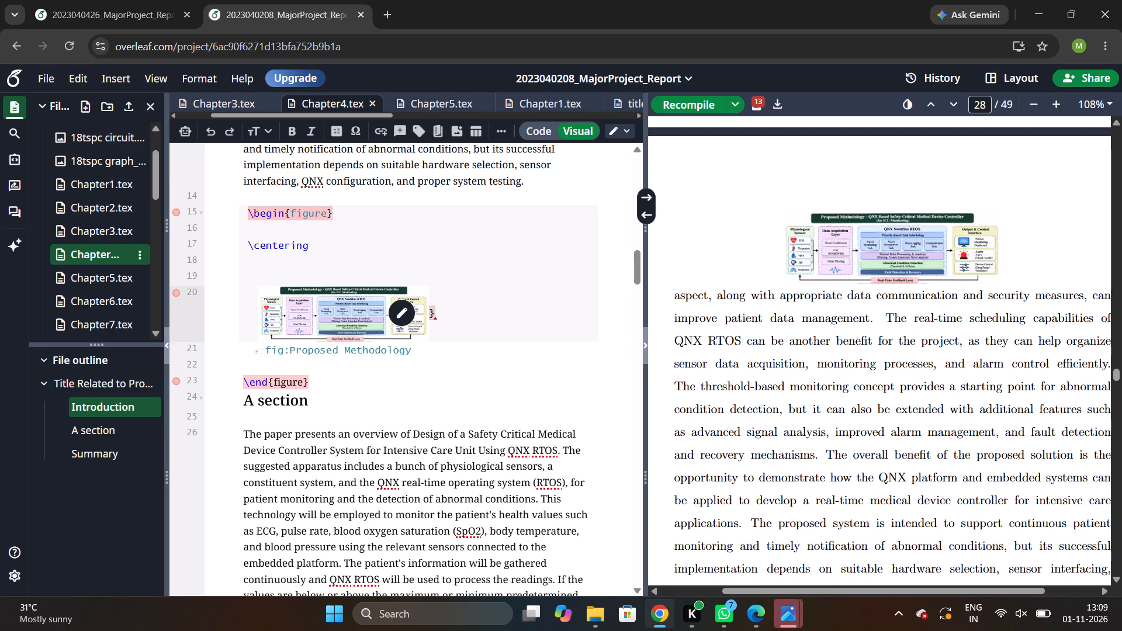
click(476, 310)
key(BackSpace)
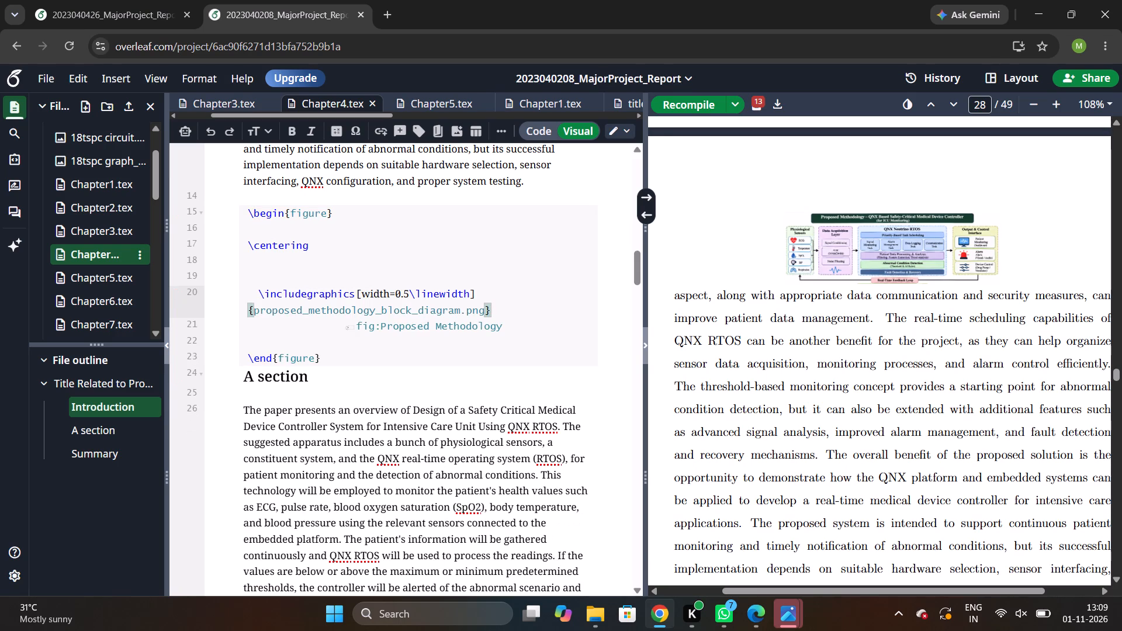
click(676, 110)
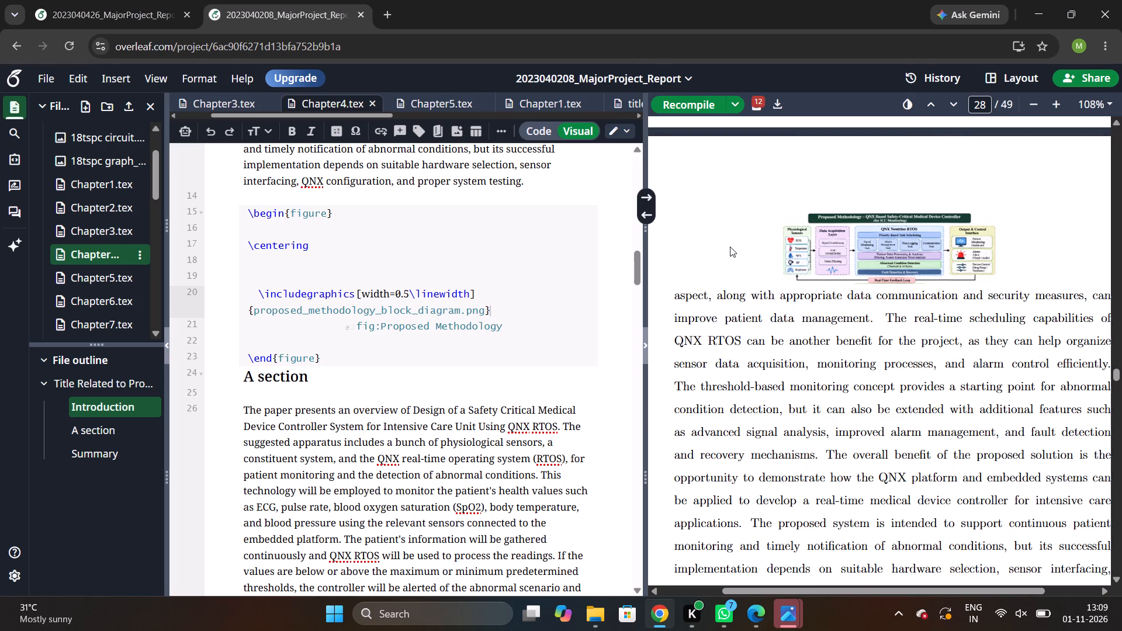
Examine the Proposed Methodology figure's page in the compiled PDF, and look back through the earlier pages to the title page.
scroll(792, 304, up, 2)
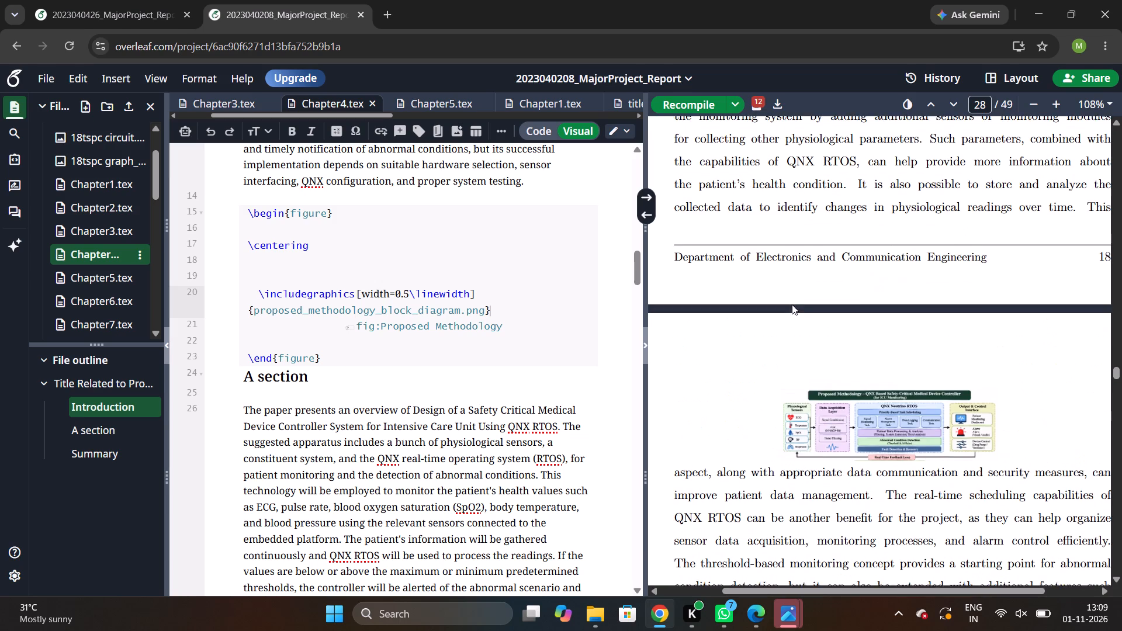
scroll(792, 304, down, 2)
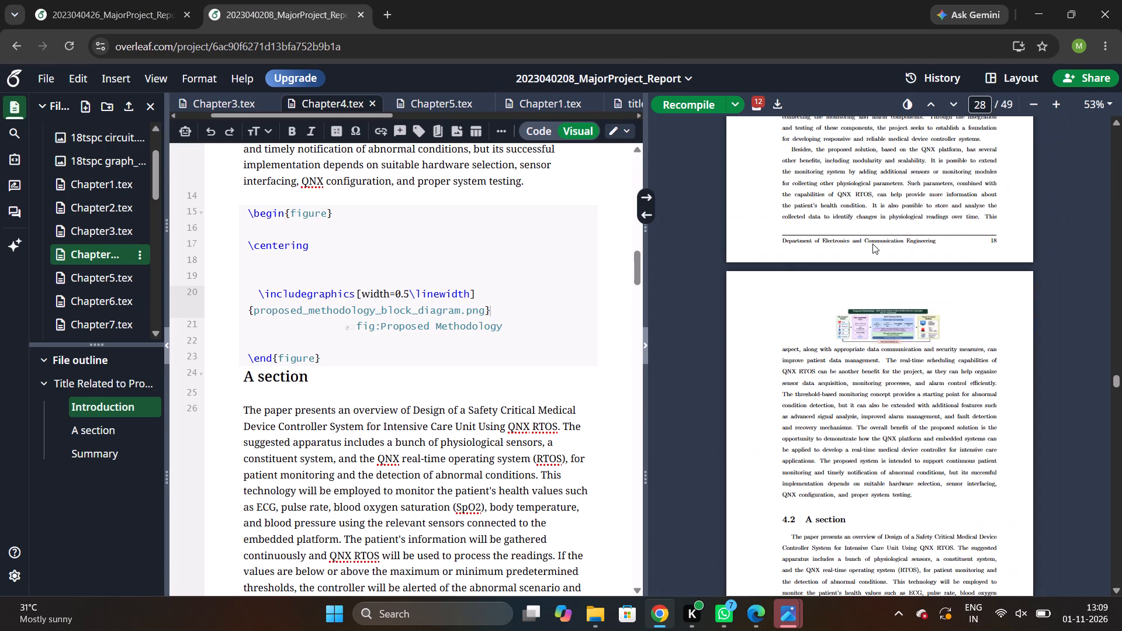
scroll(830, 342, up, 9)
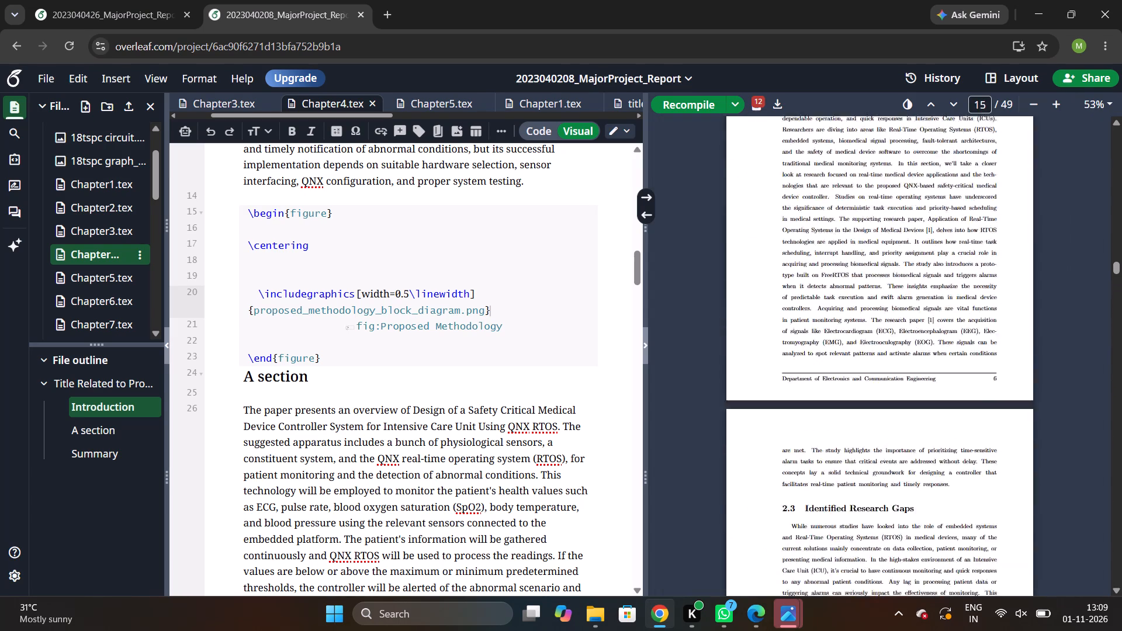
scroll(542, 419, up, 4)
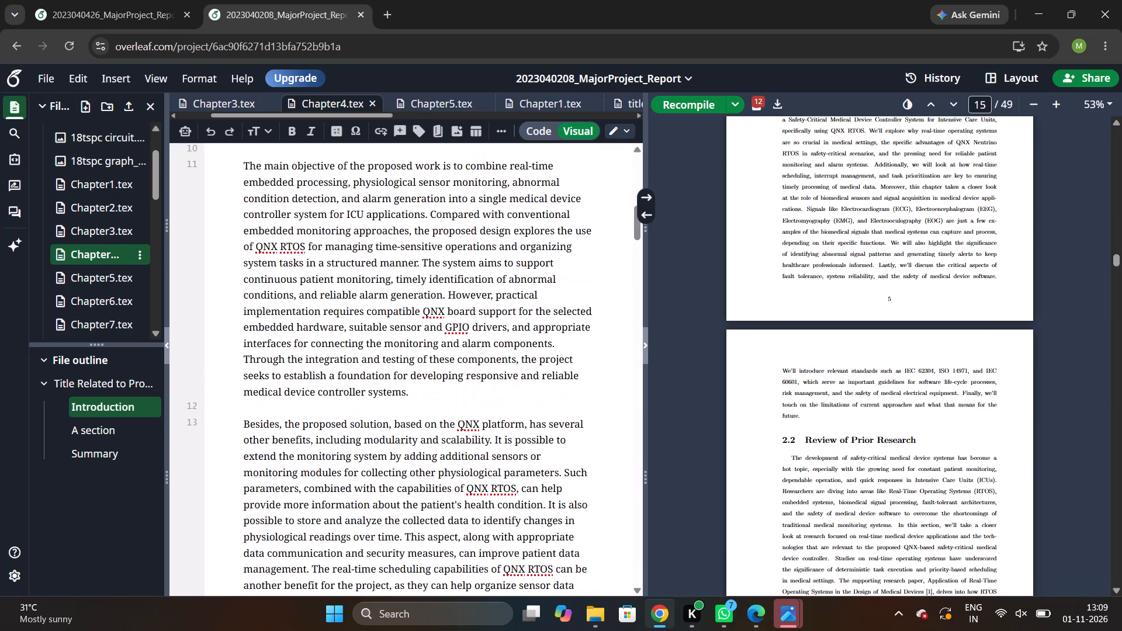
scroll(861, 262, up, 17)
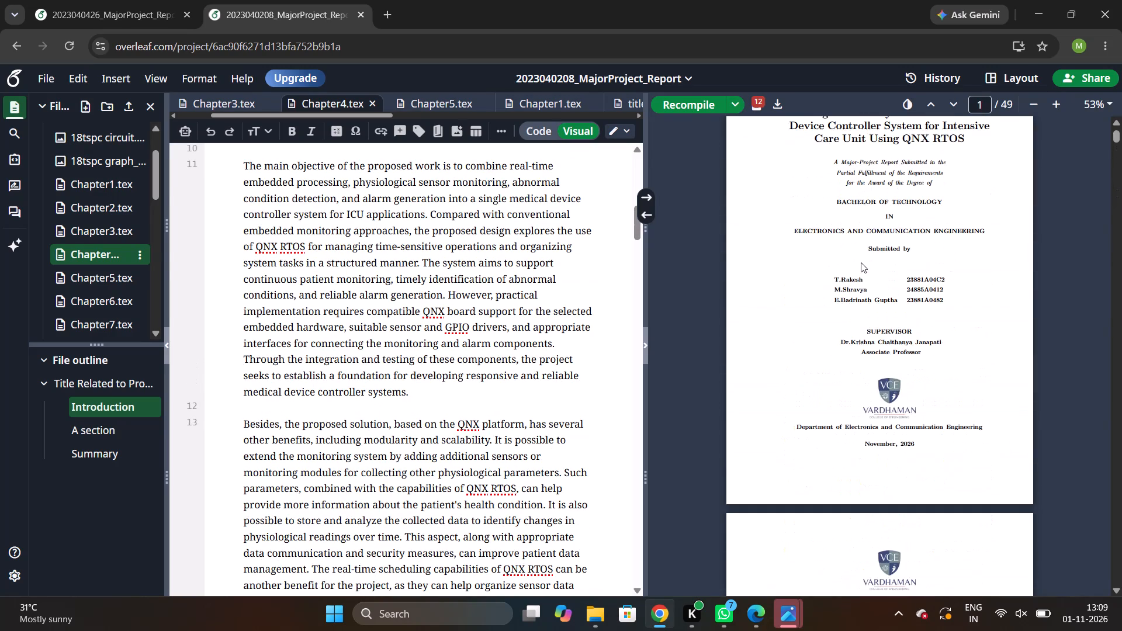
scroll(861, 262, up, 1)
scroll(861, 262, down, 1)
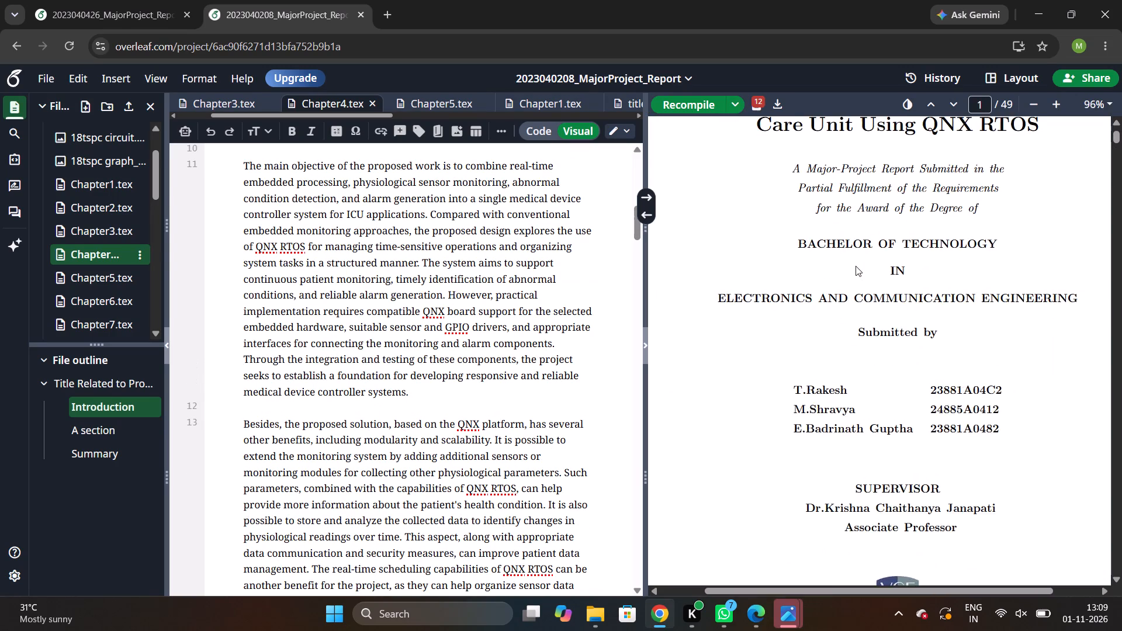
scroll(856, 266, up, 1)
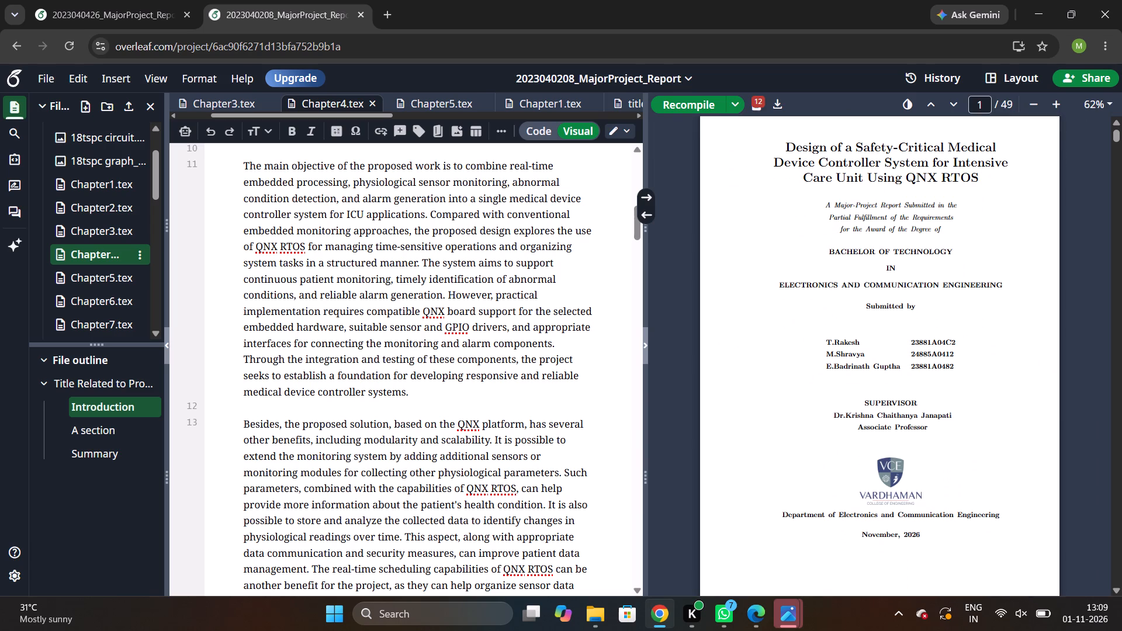
scroll(876, 331, up, 2)
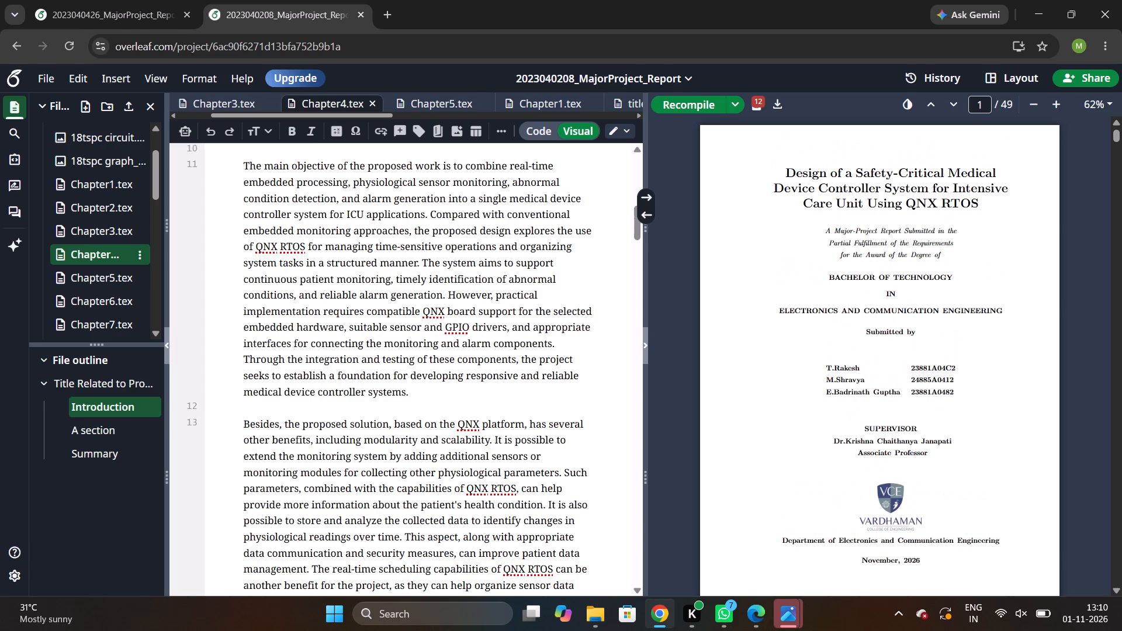
Review the PDF's front matter from the title page through the certificate, acknowledgements and abstract to the table of contents.
scroll(898, 359, down, 2)
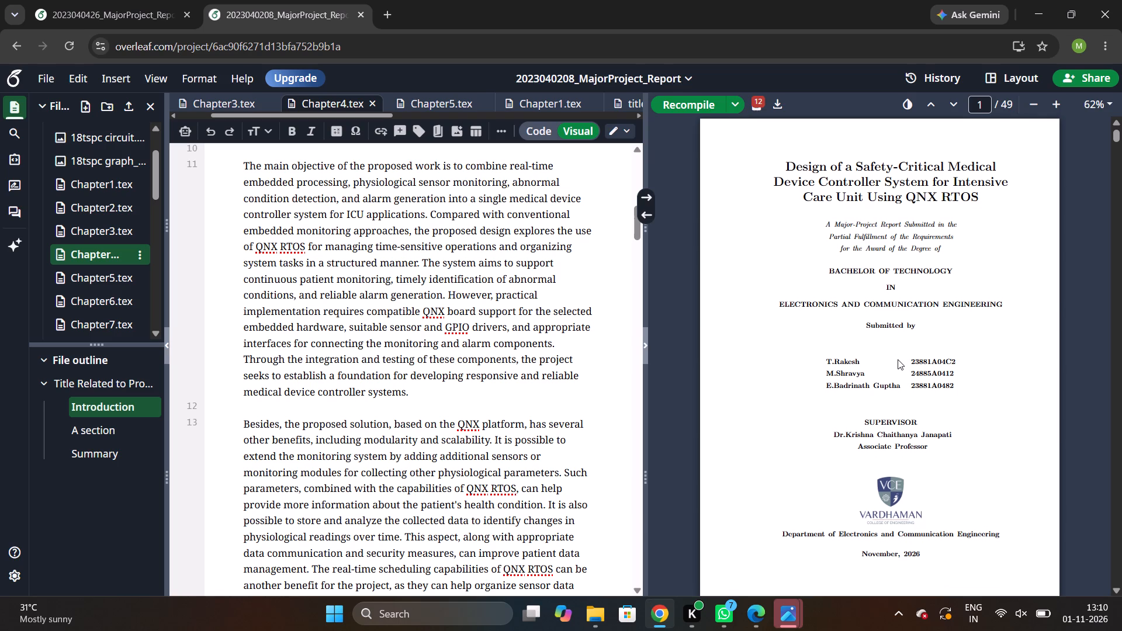
scroll(898, 359, down, 3)
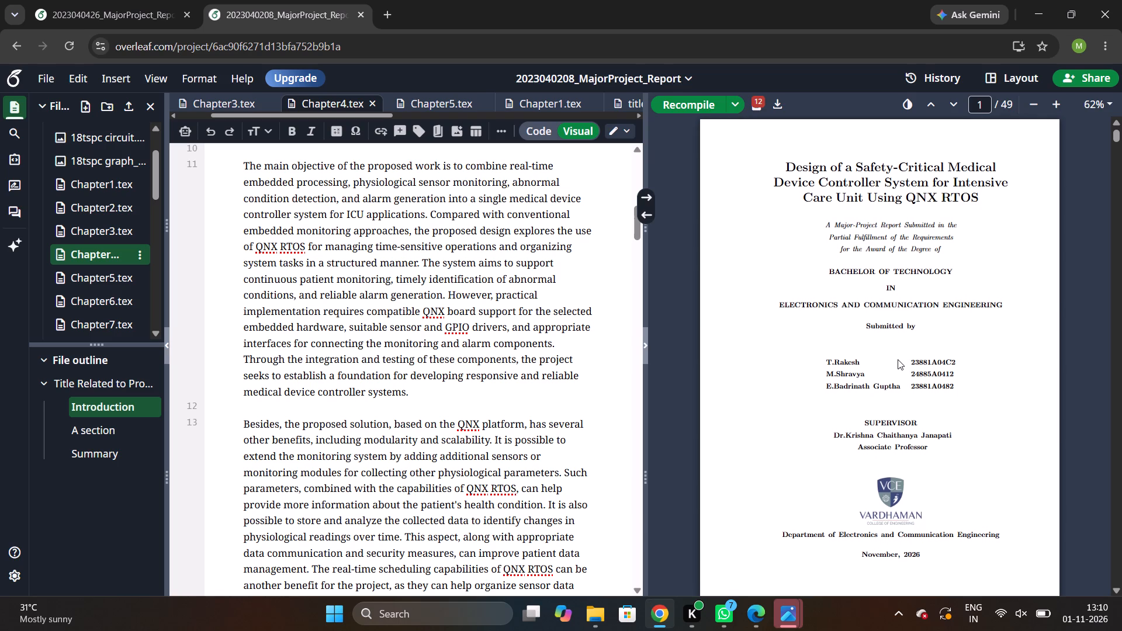
scroll(898, 359, down, 3)
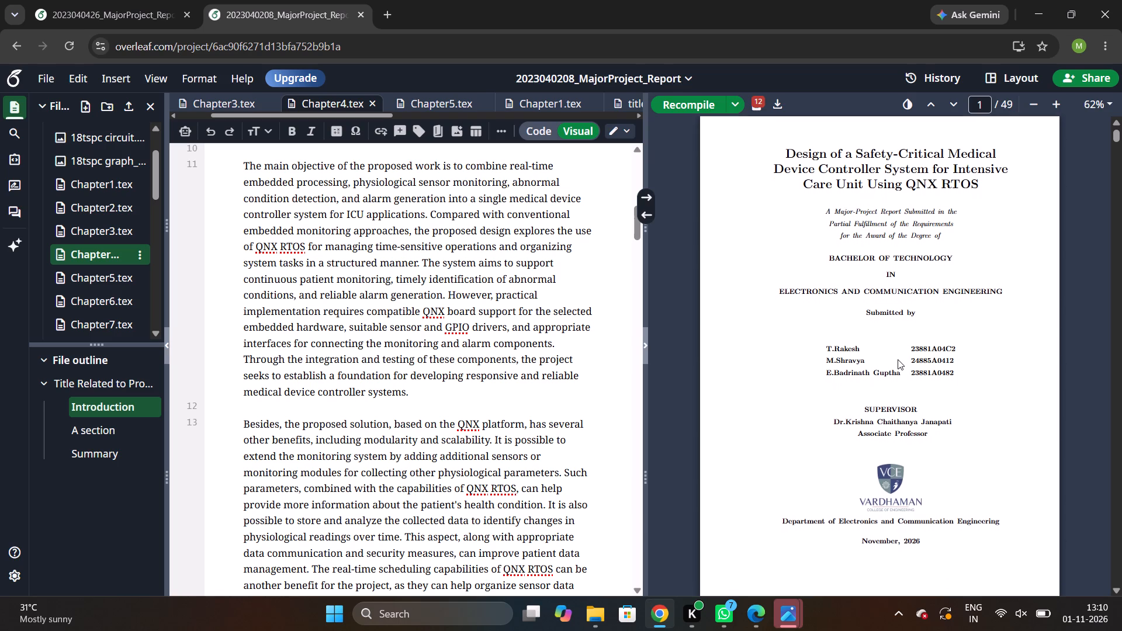
scroll(898, 359, down, 2)
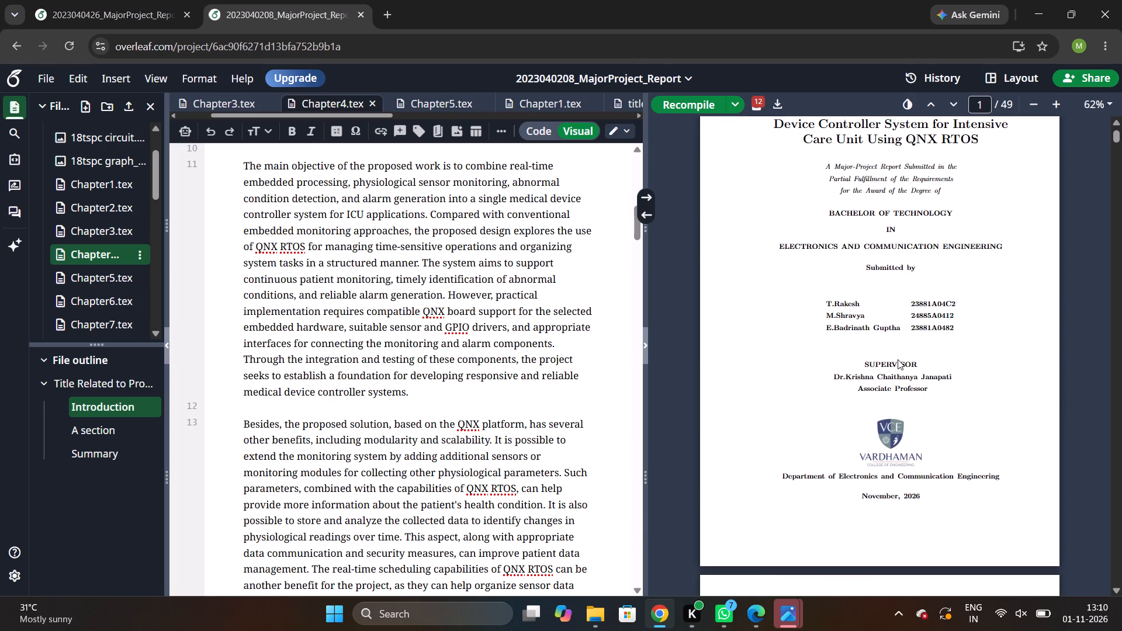
scroll(898, 359, down, 2)
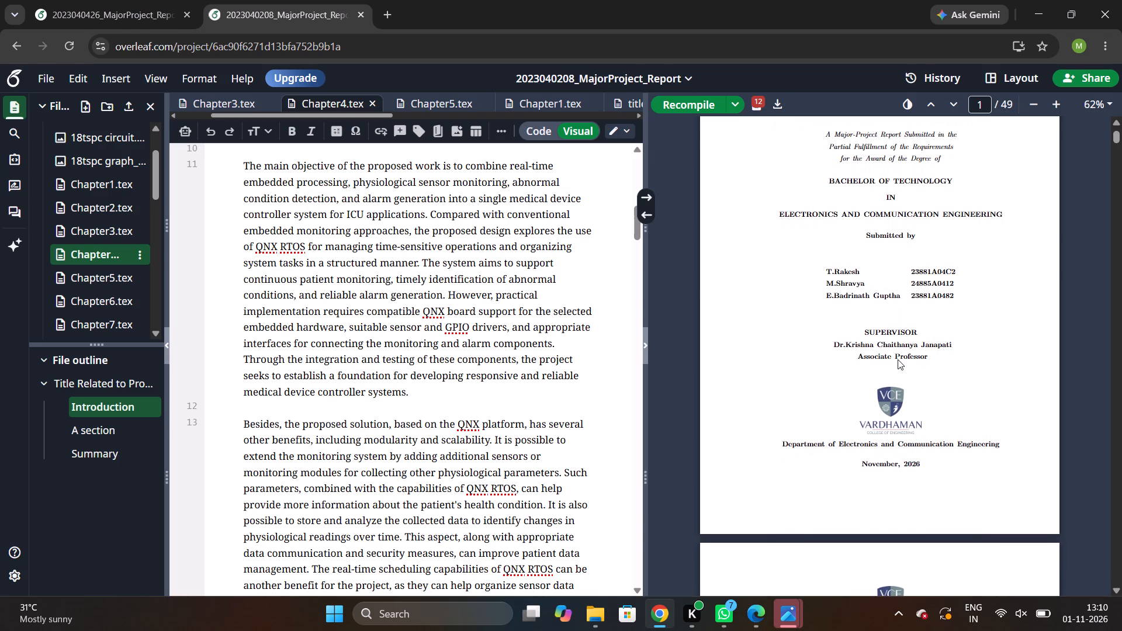
scroll(898, 359, down, 2)
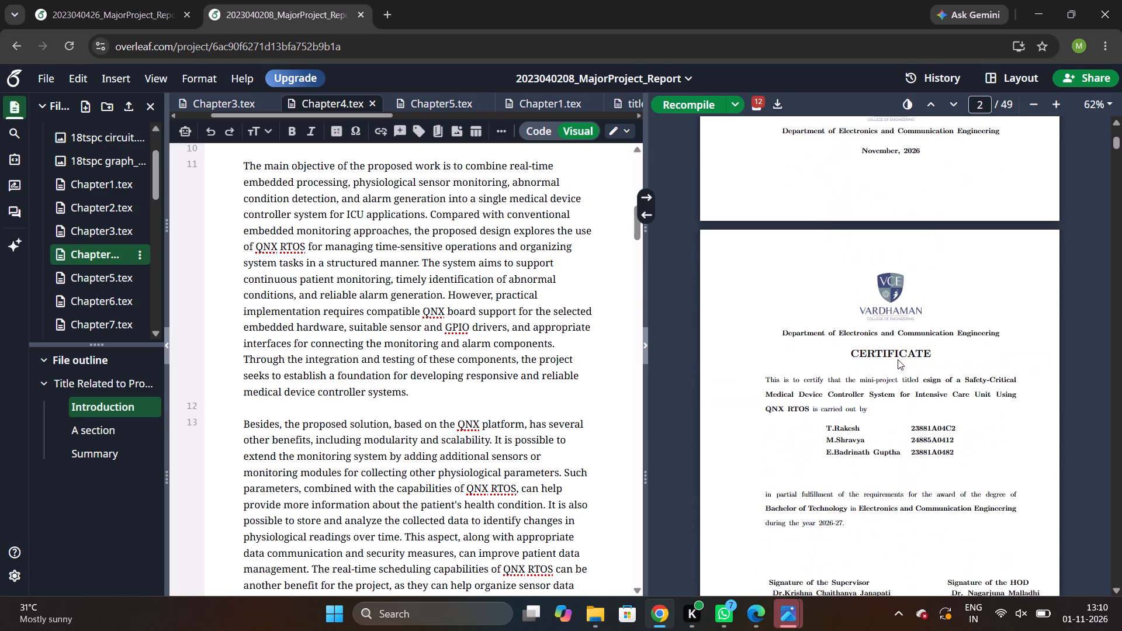
scroll(898, 359, down, 2)
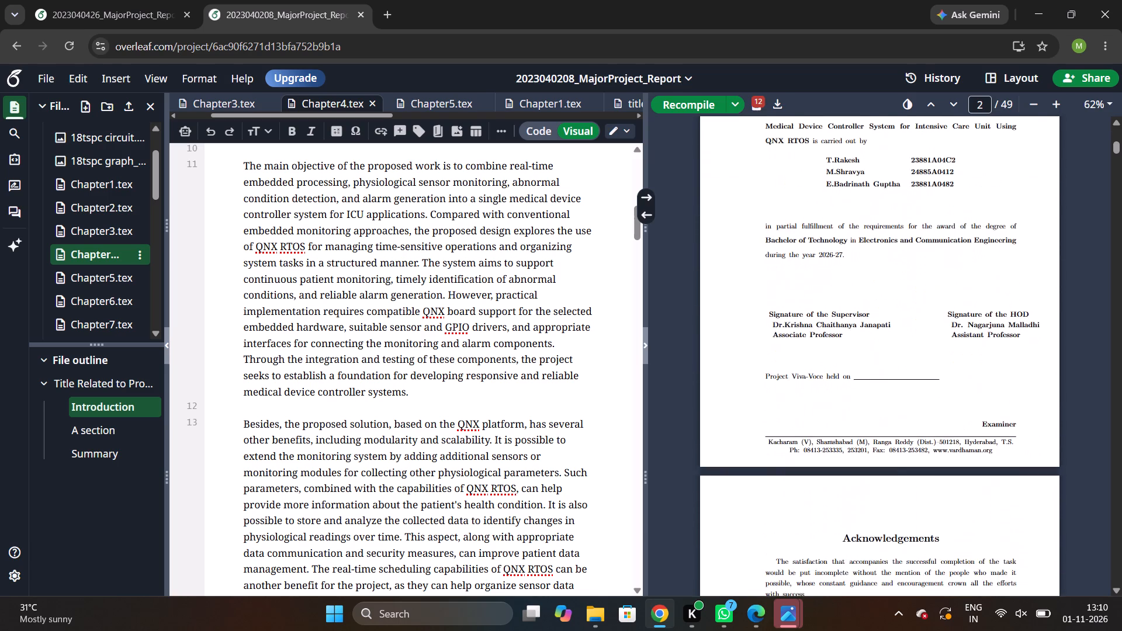
scroll(898, 359, down, 3)
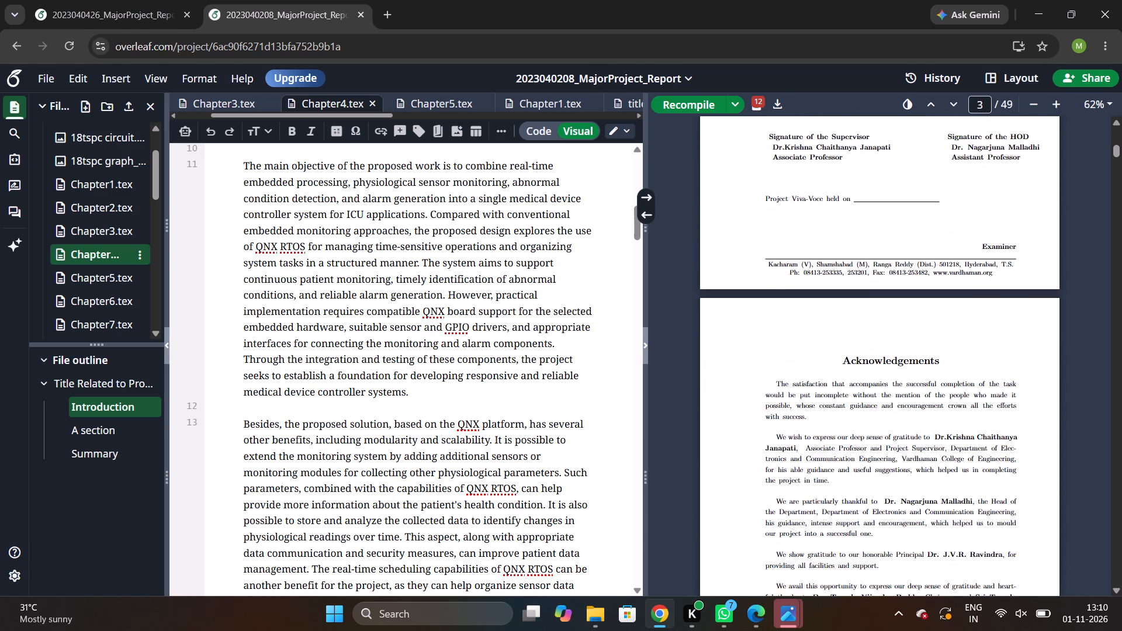
scroll(898, 359, down, 2)
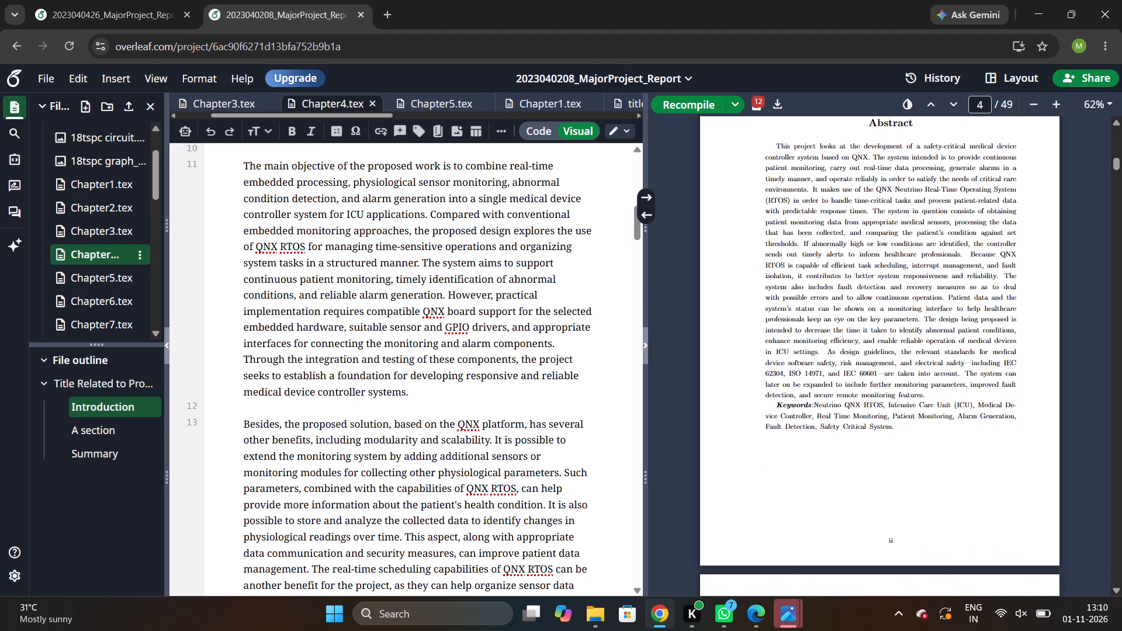
scroll(898, 359, down, 4)
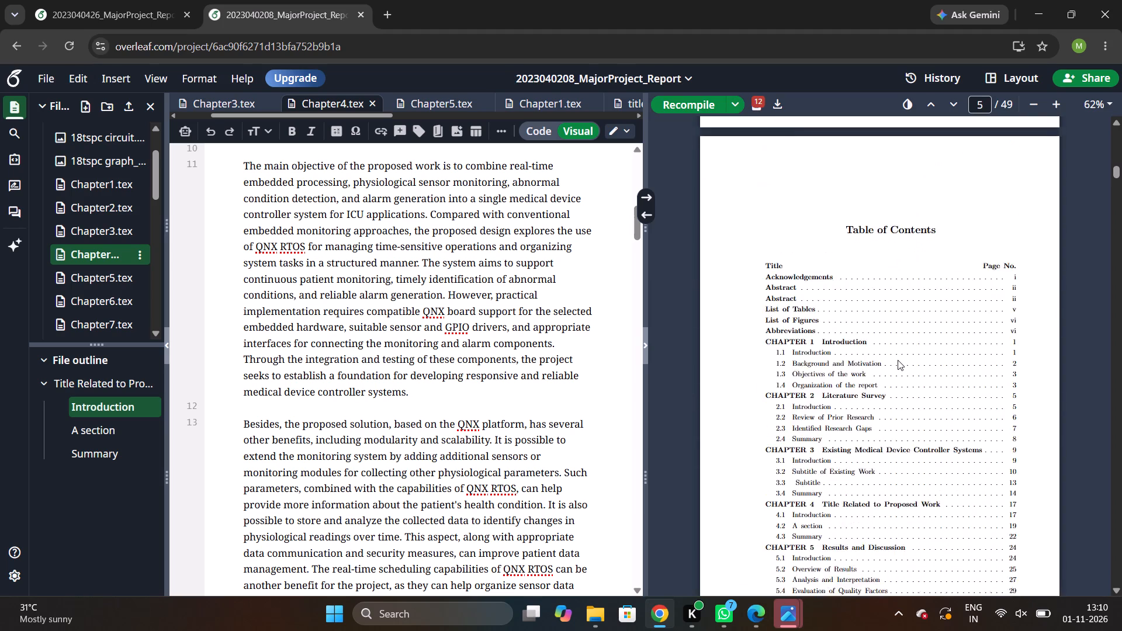
Review the compiled PDF from the table of contents and list of figures through the Chapter 2 summary.
scroll(898, 360, down, 2)
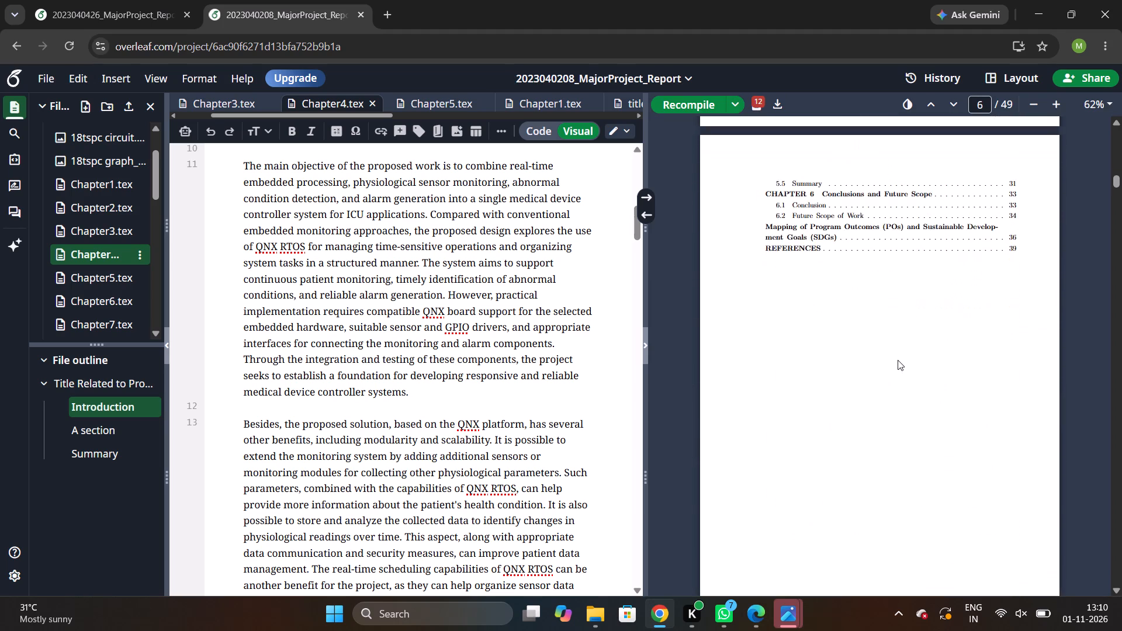
scroll(898, 360, down, 4)
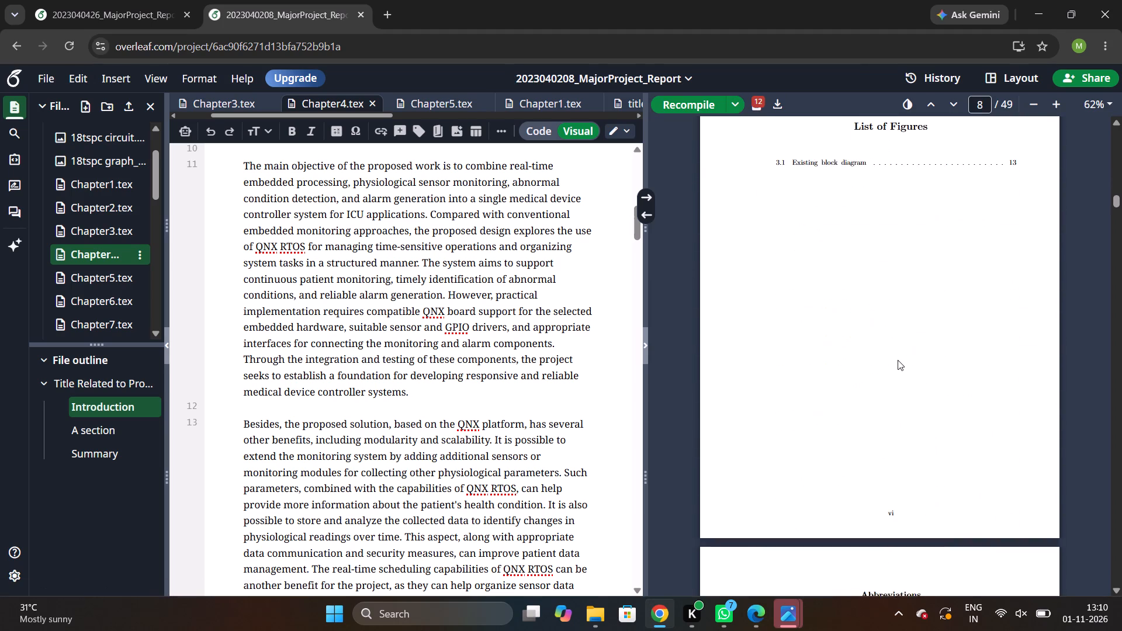
scroll(898, 360, down, 4)
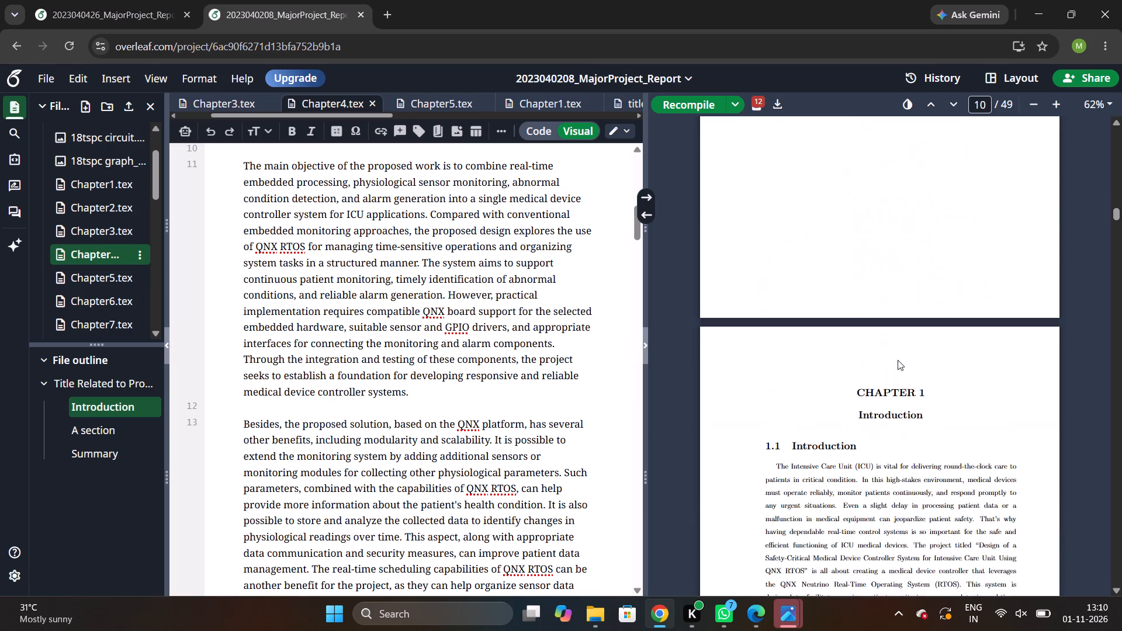
scroll(898, 360, down, 2)
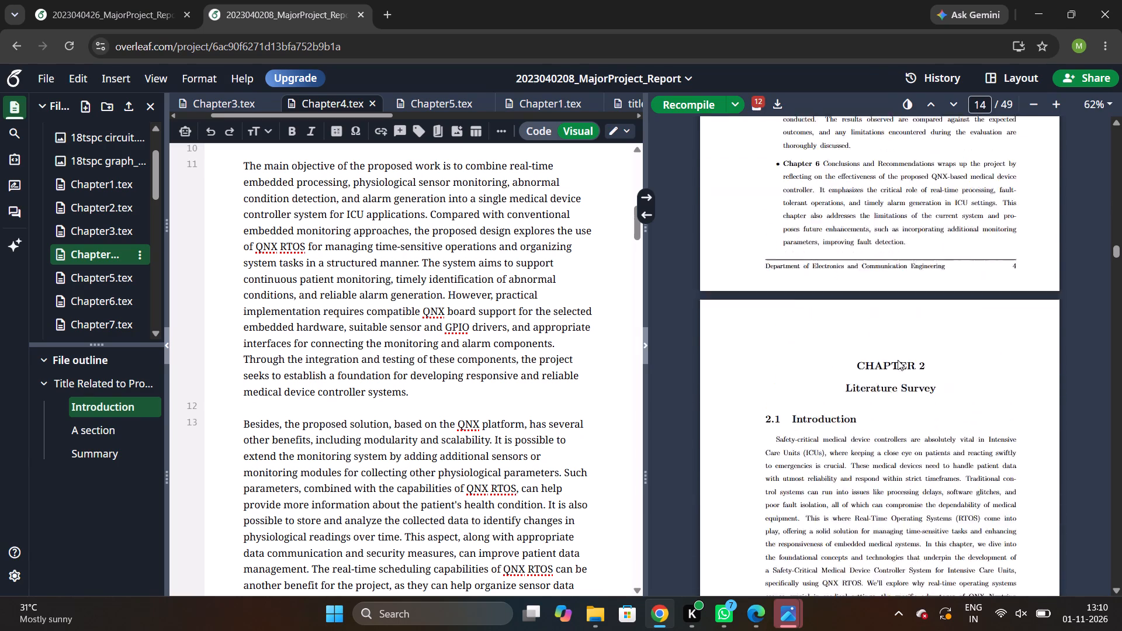
scroll(898, 360, down, 3)
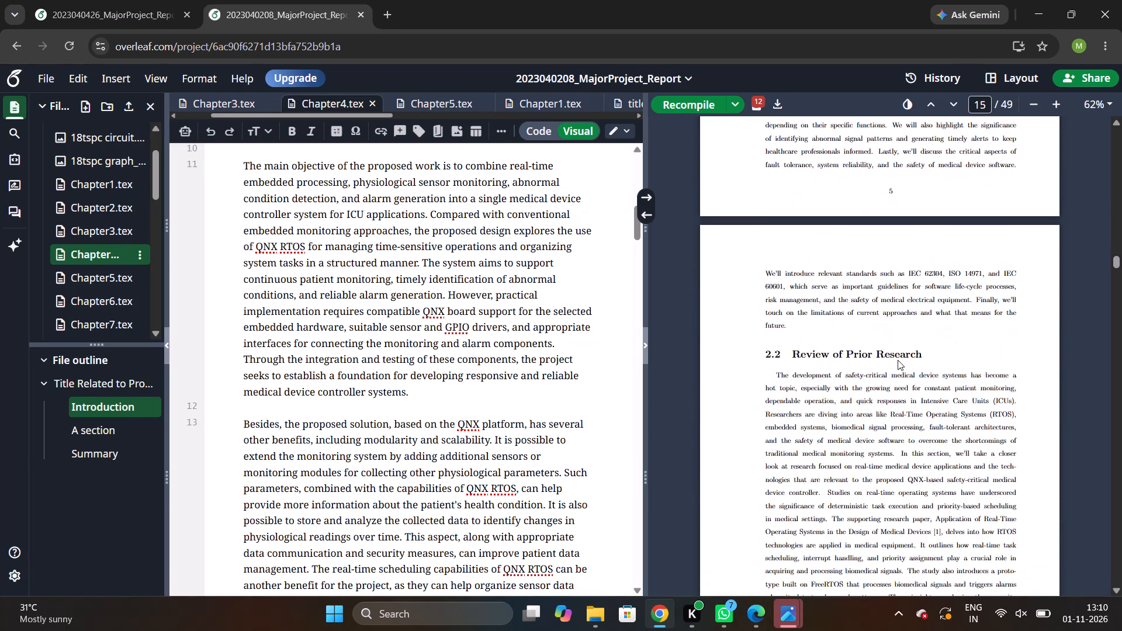
scroll(898, 360, down, 2)
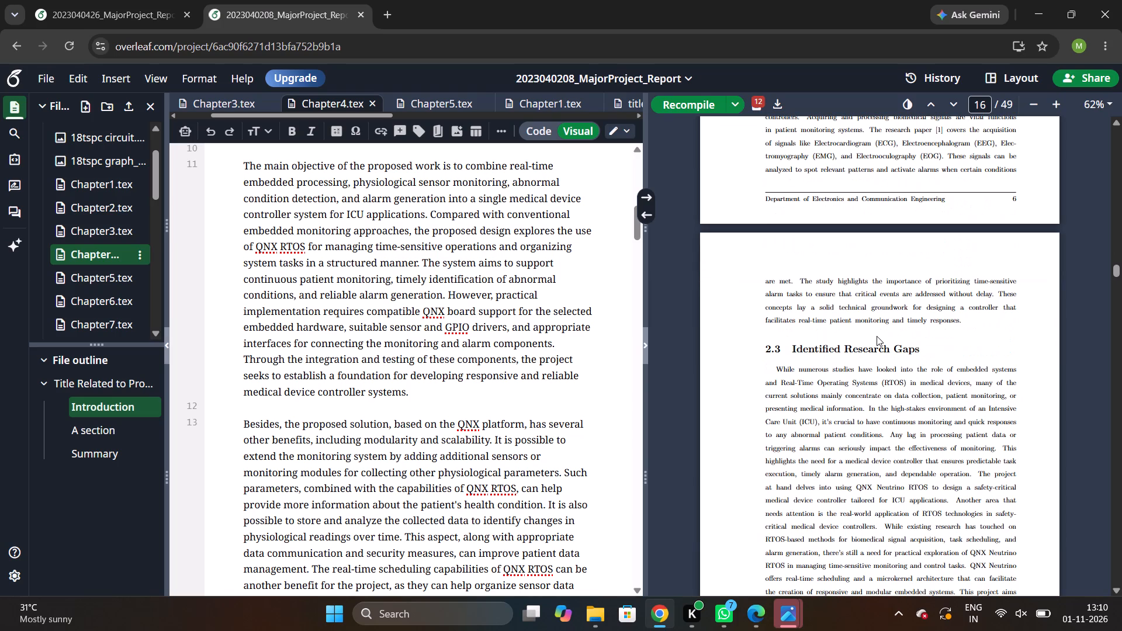
scroll(878, 387, down, 3)
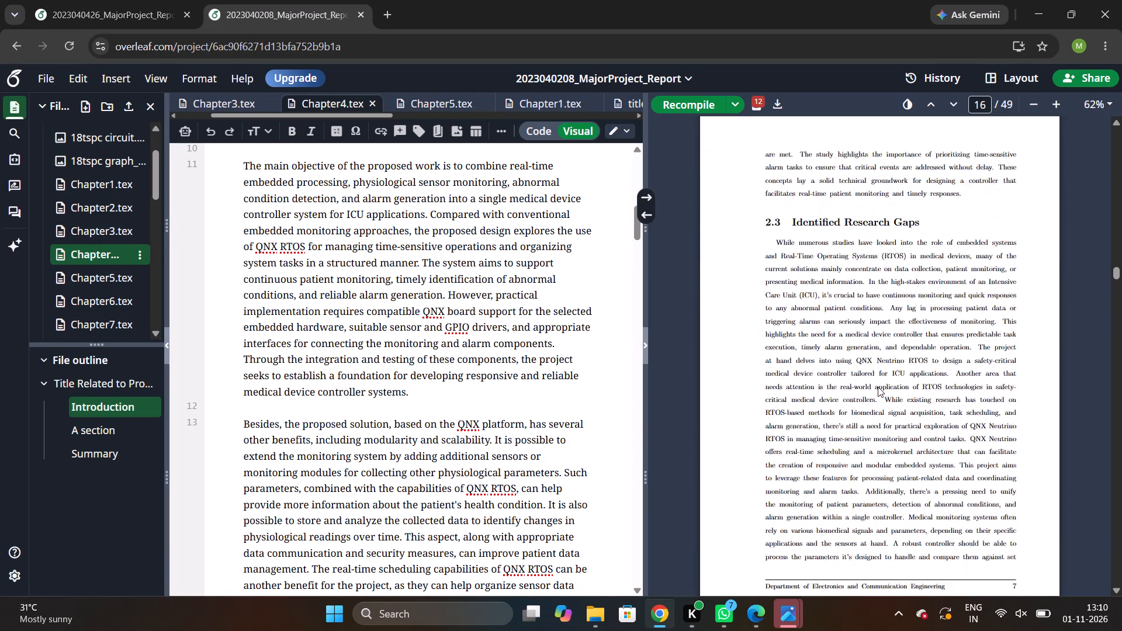
scroll(878, 387, down, 1)
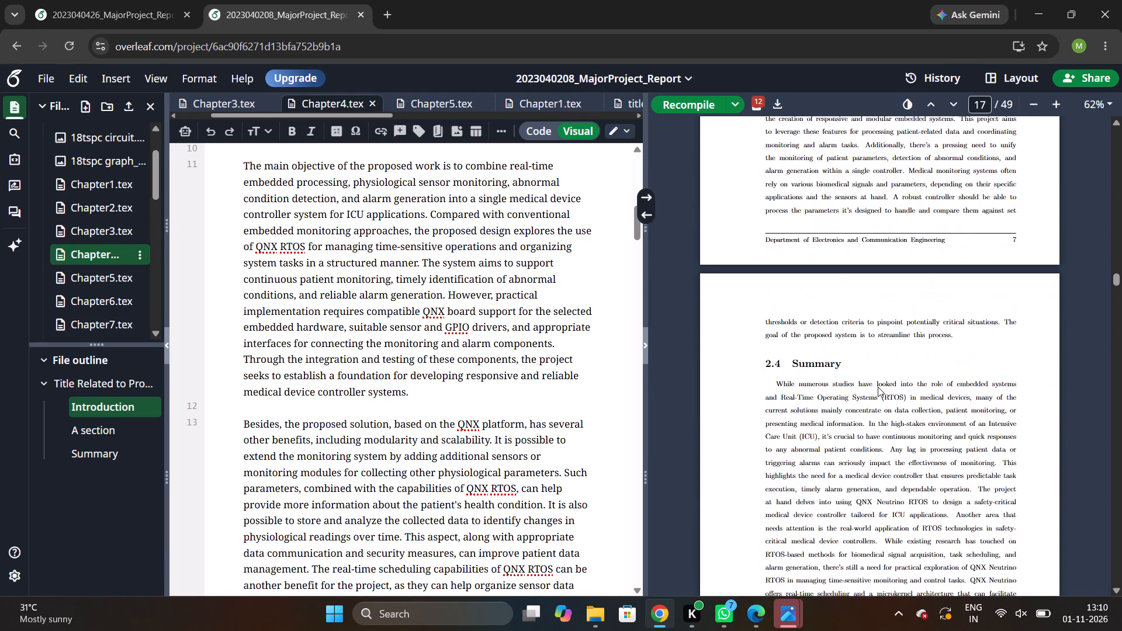
scroll(878, 387, down, 3)
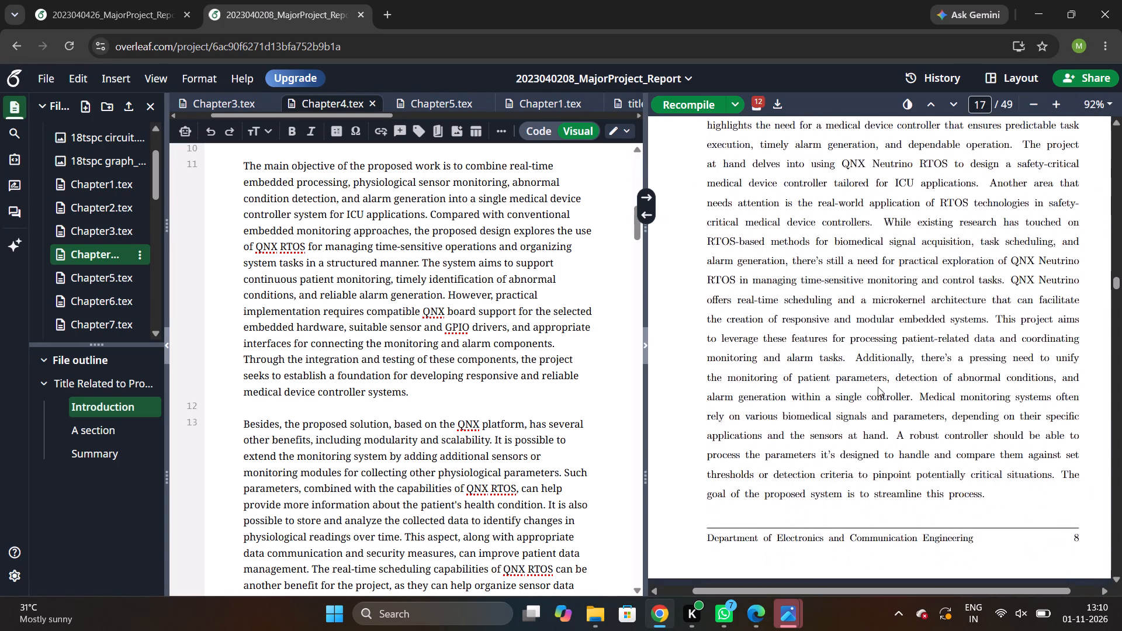
Review Chapter 3 of the compiled PDF through Table 3.1, and look back at the Subtitle of Existing Work section.
scroll(878, 387, down, 2)
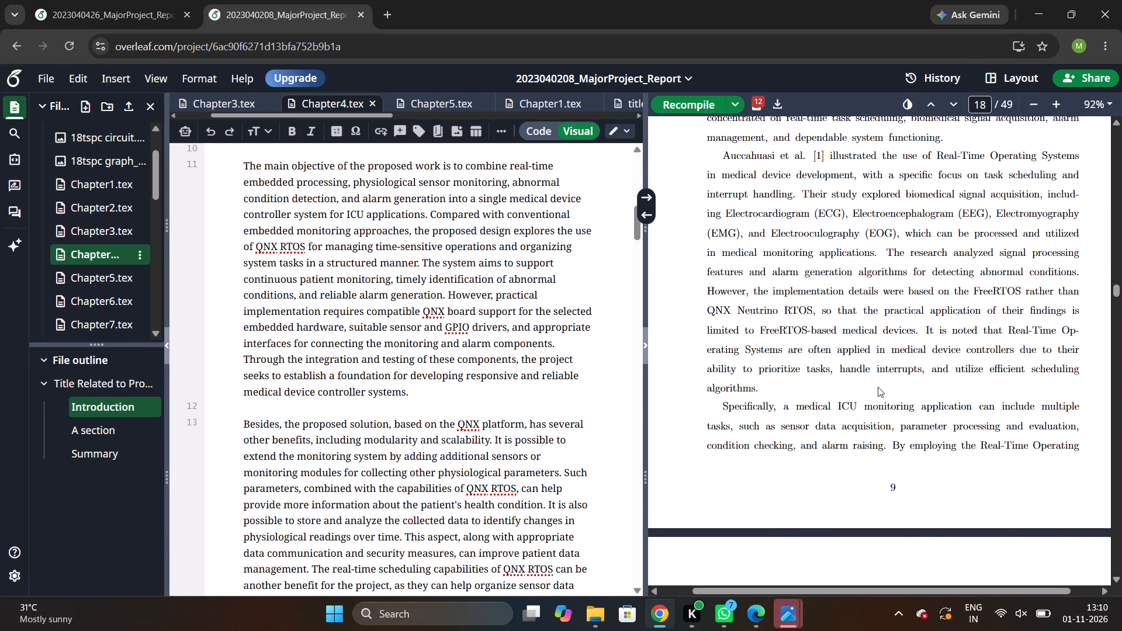
scroll(878, 387, down, 2)
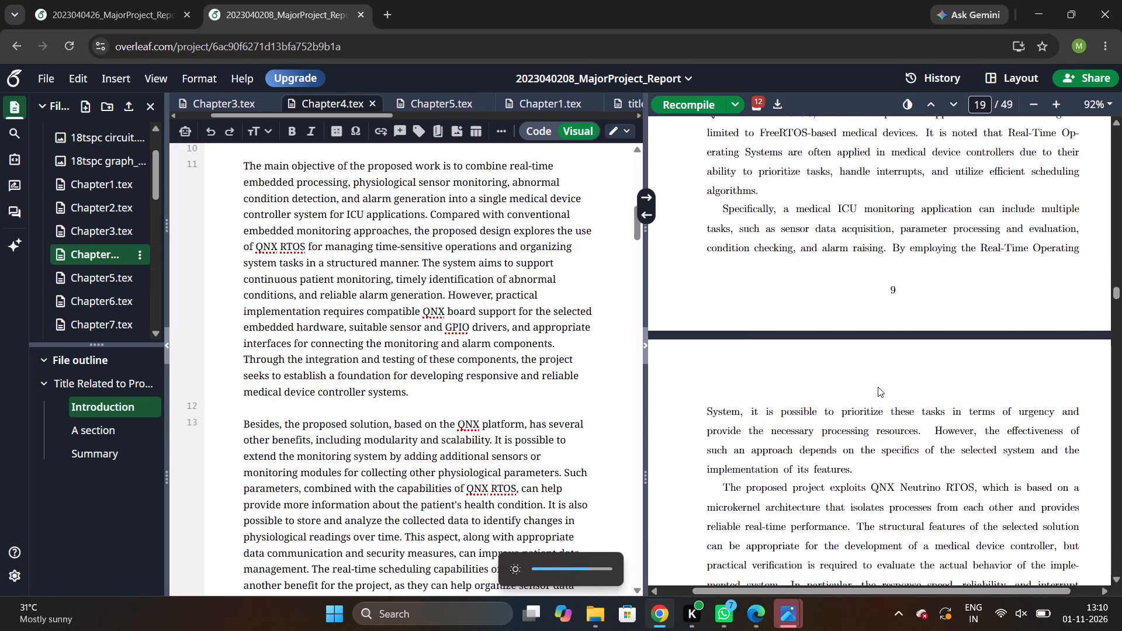
scroll(878, 387, down, 4)
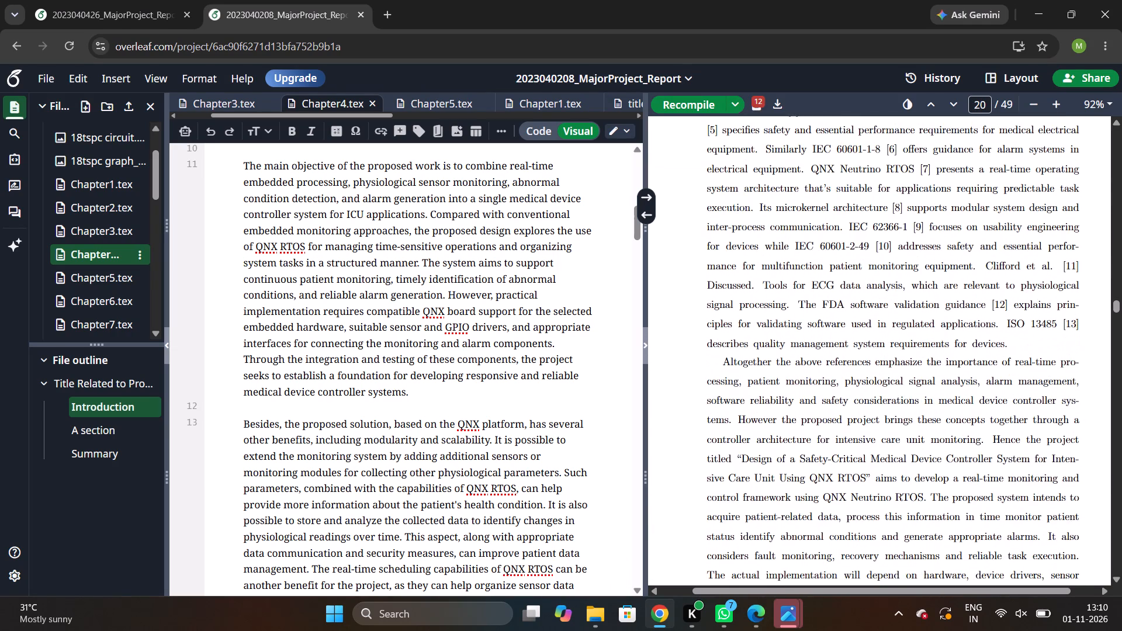
scroll(878, 387, down, 3)
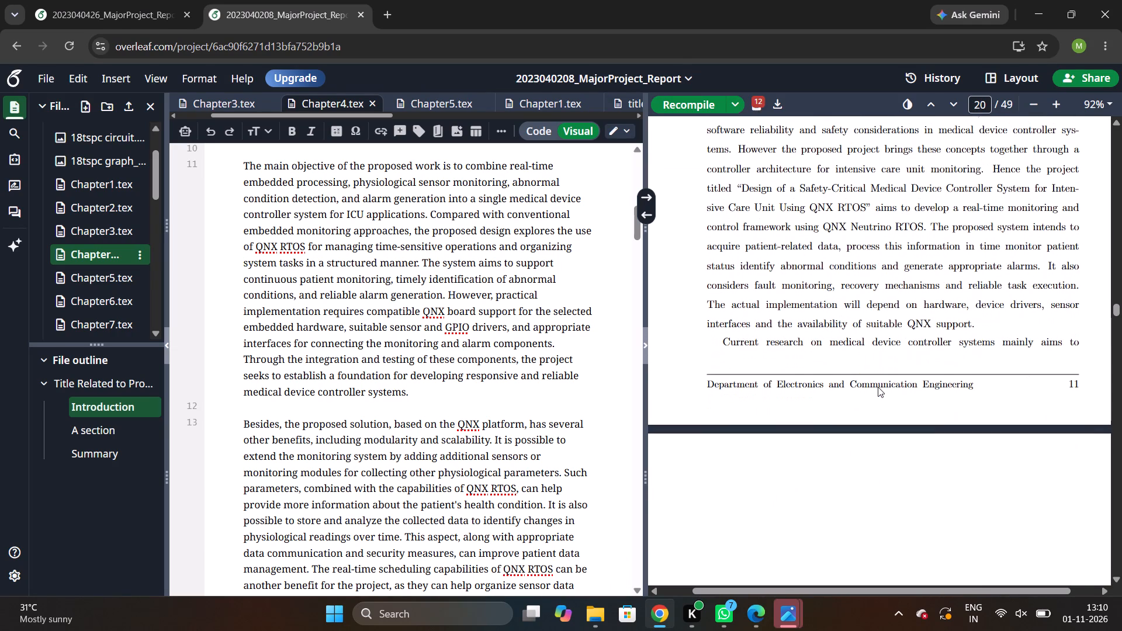
scroll(878, 387, down, 1)
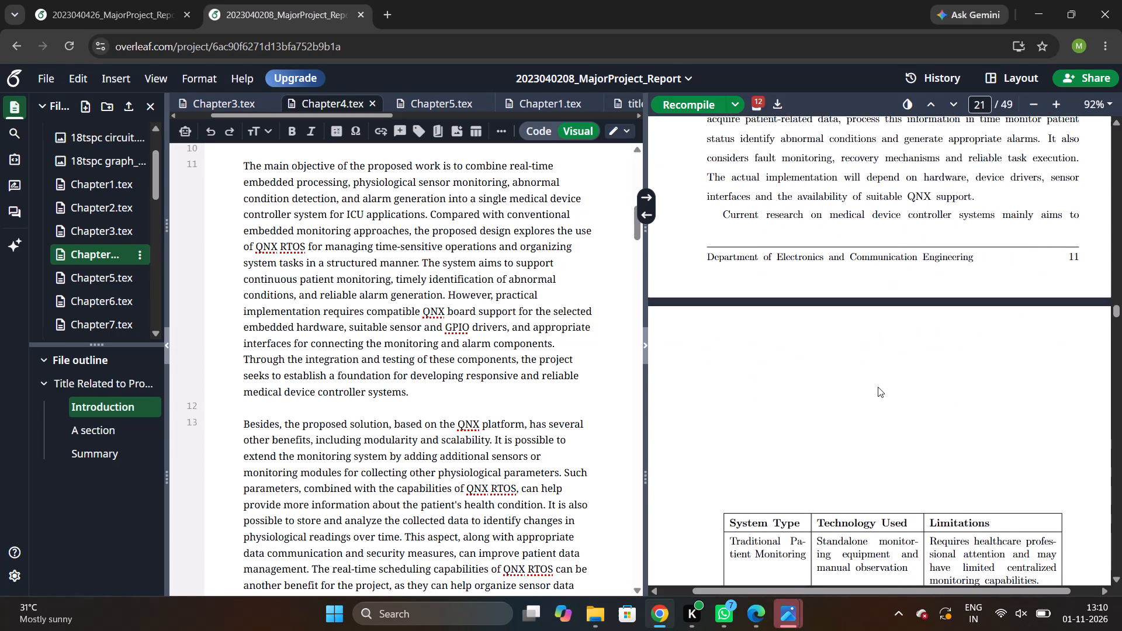
scroll(910, 412, down, 3)
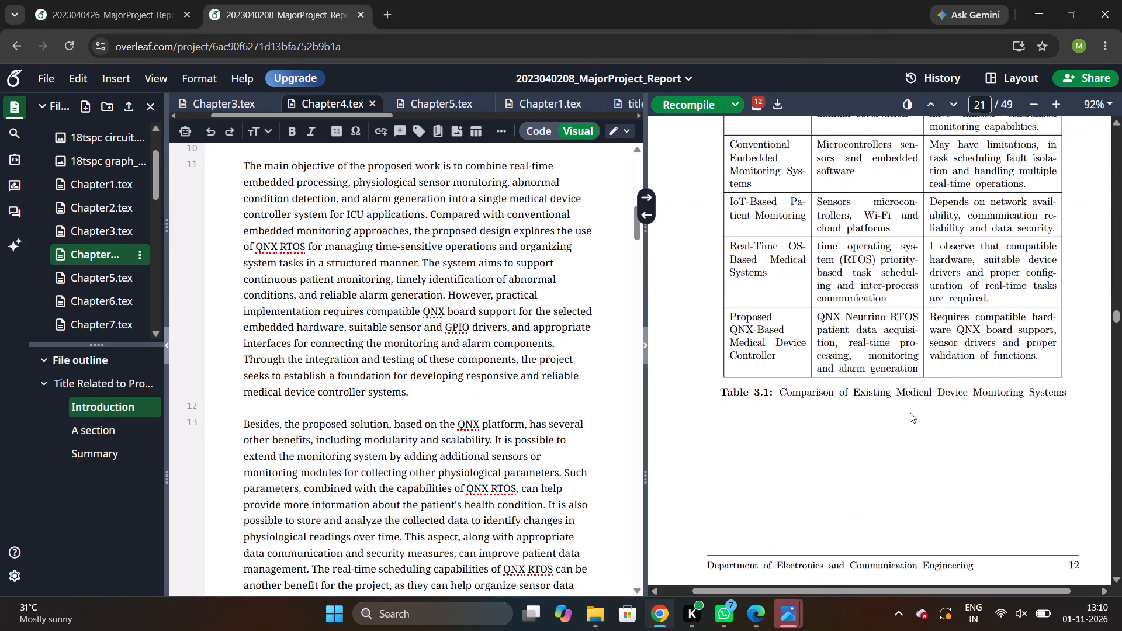
scroll(910, 412, up, 2)
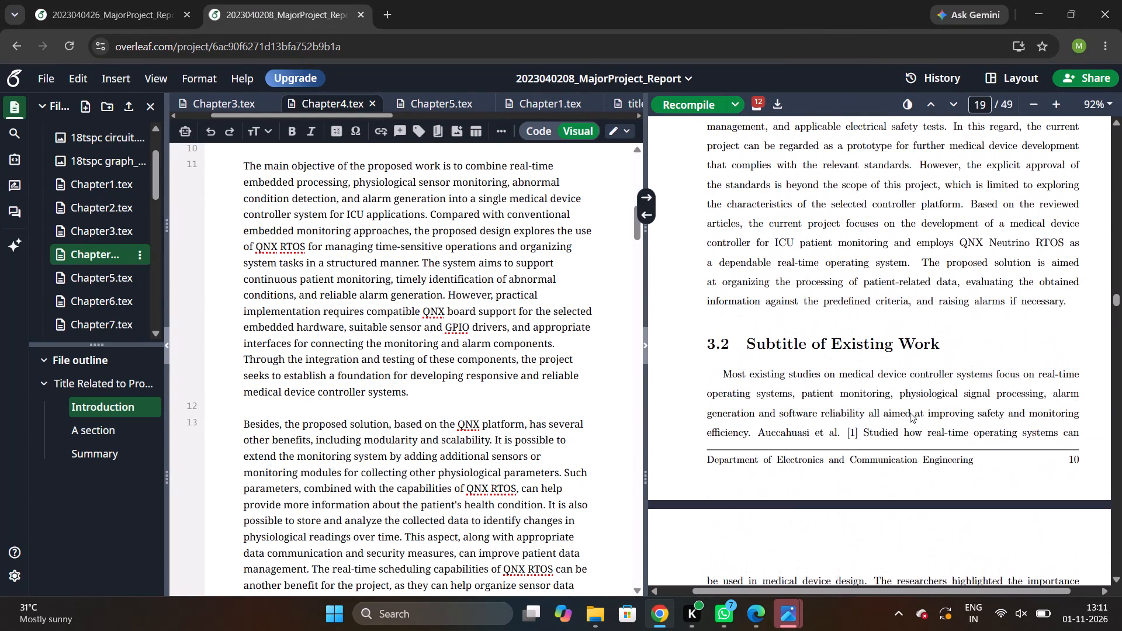
scroll(912, 390, down, 1)
scroll(888, 438, down, 1)
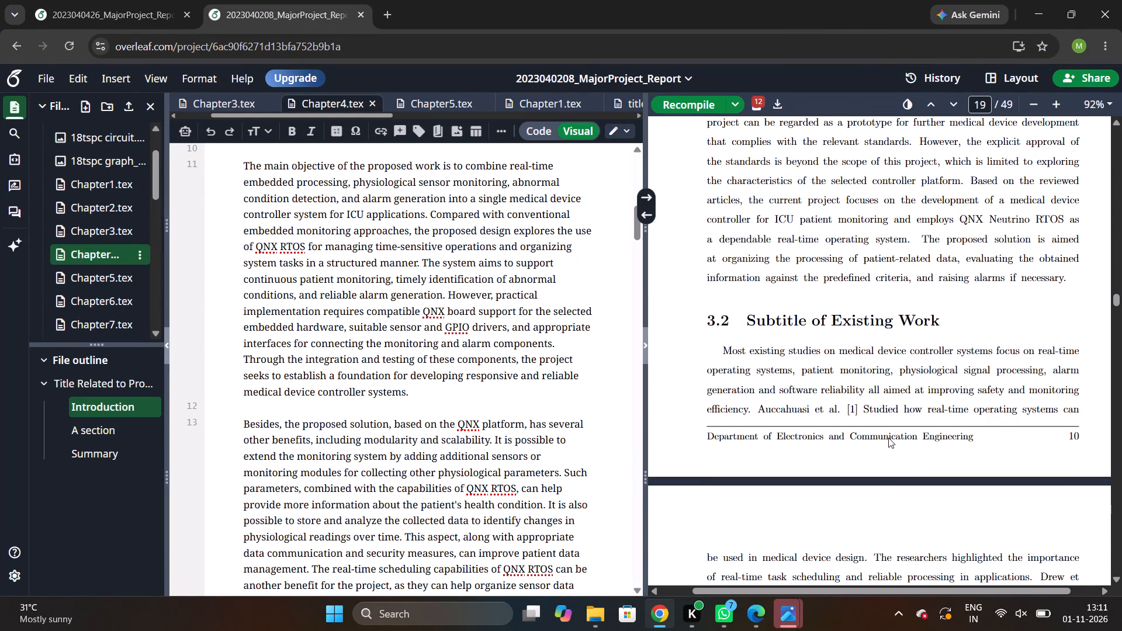
scroll(888, 438, down, 1)
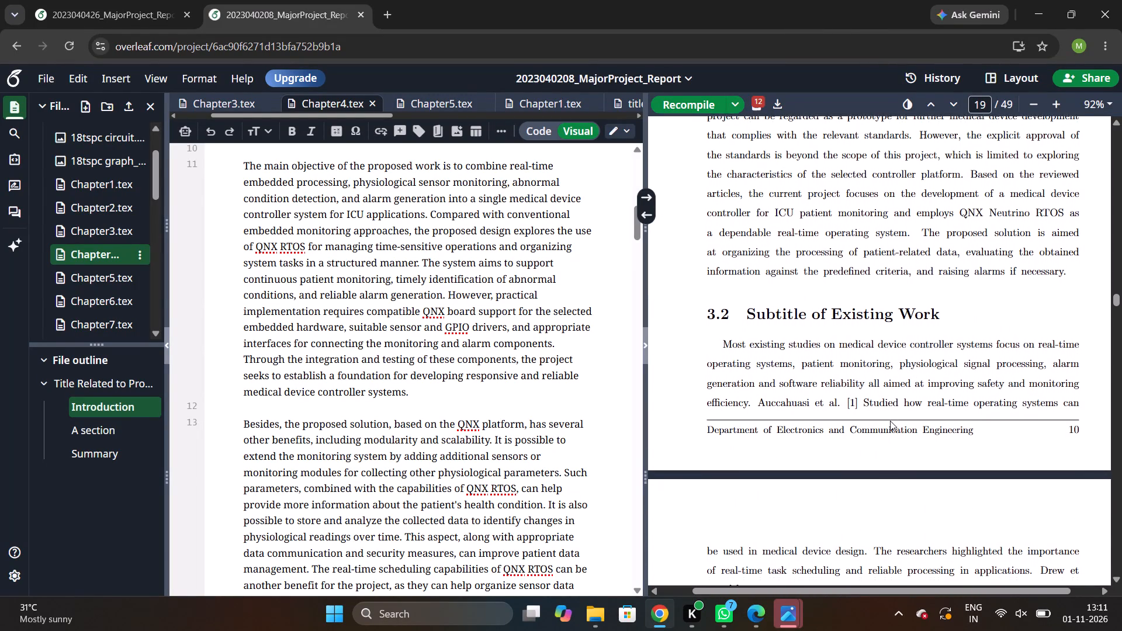
scroll(890, 421, down, 1)
Locate the Subtitle of Existing Work paragraph in the medical report's Chapter3.tex and examine its numbered citations in the PDF.
triple_click(877, 378)
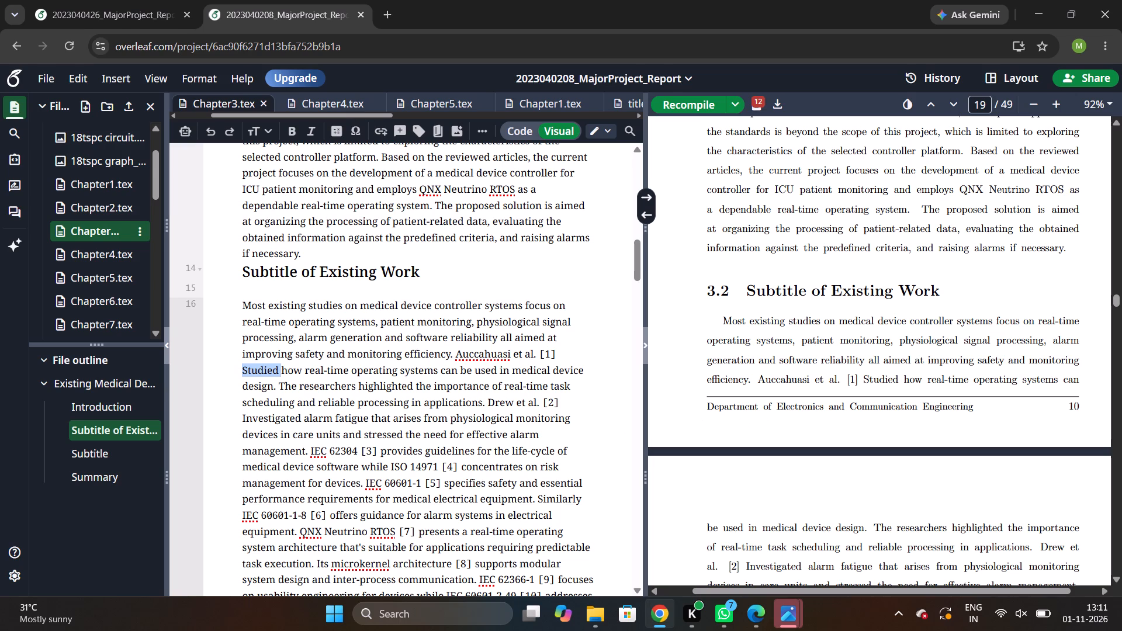
click(247, 0)
click(165, 2)
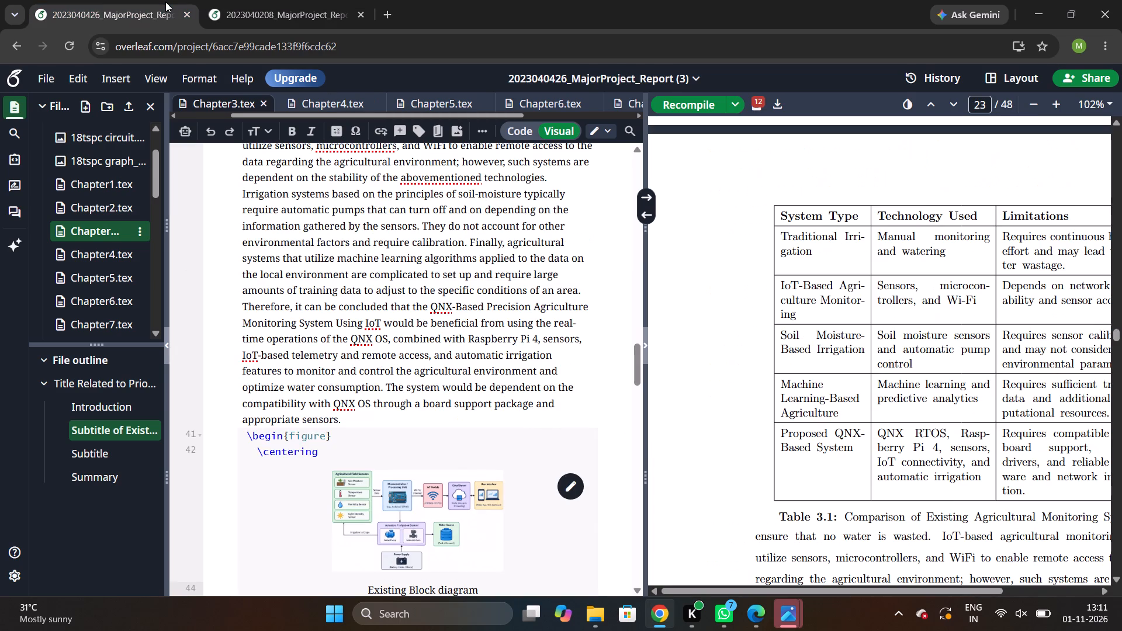
click(274, 0)
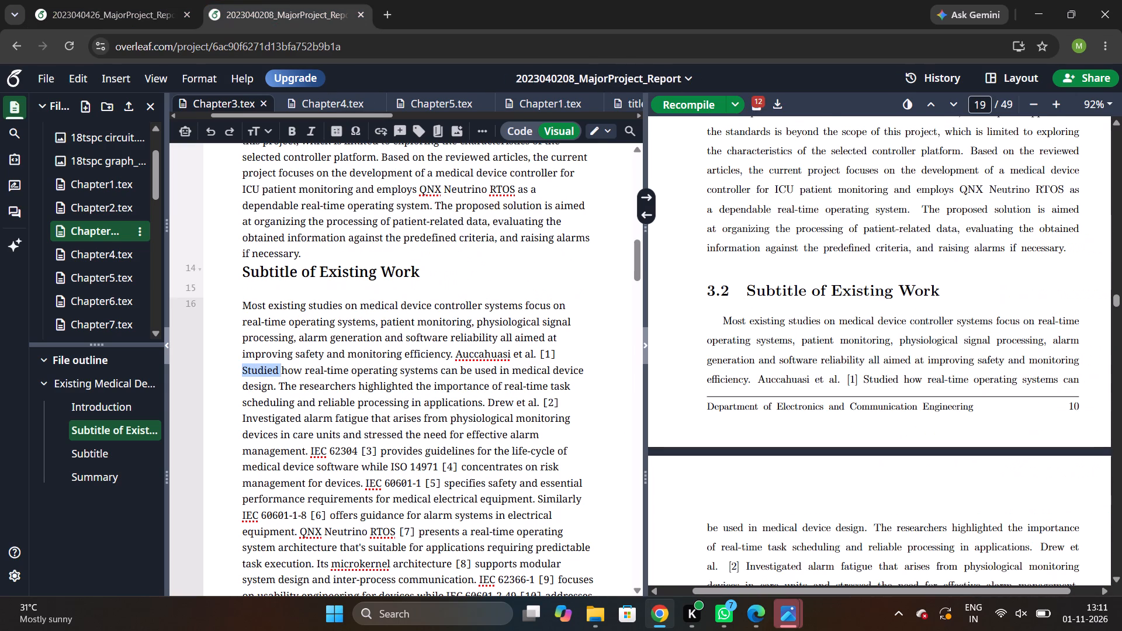
scroll(821, 330, down, 2)
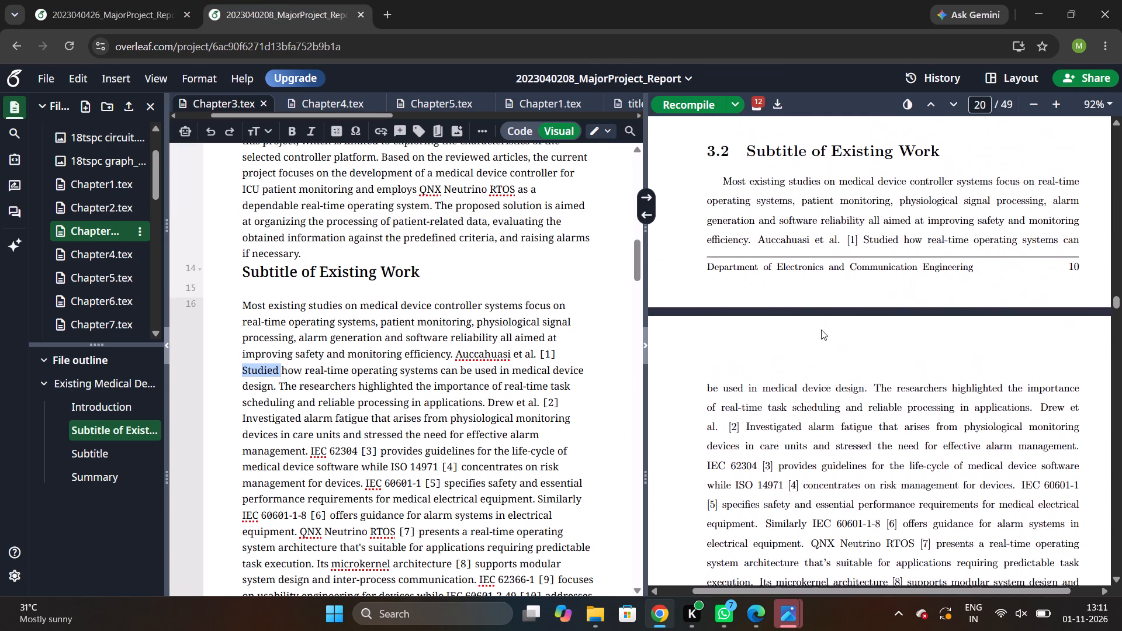
scroll(821, 330, up, 1)
scroll(821, 330, down, 3)
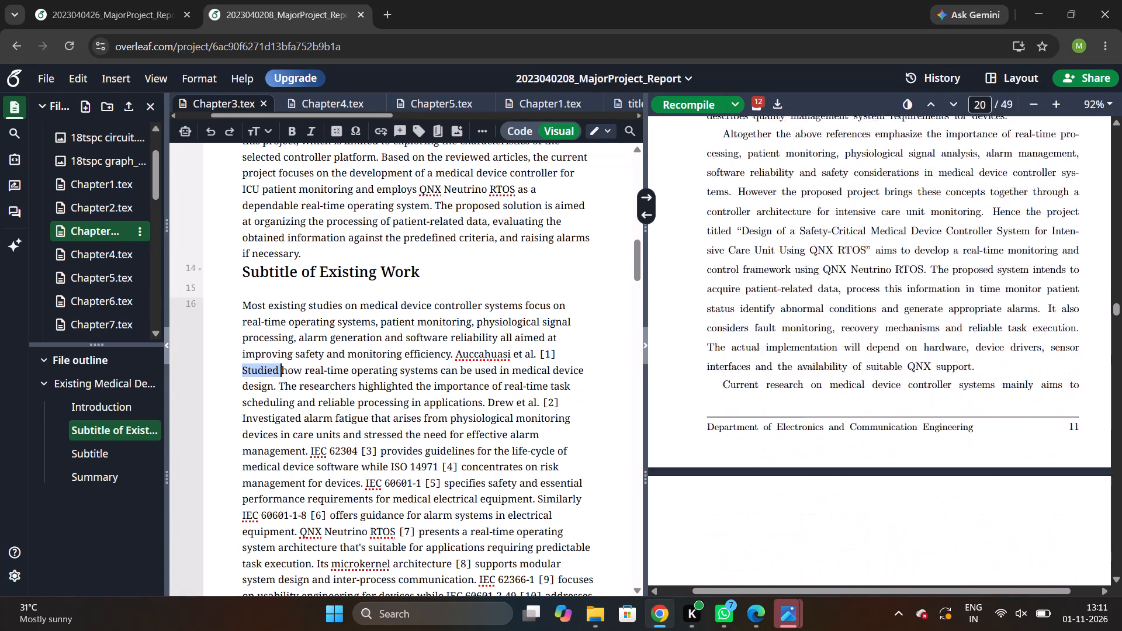
scroll(821, 330, down, 1)
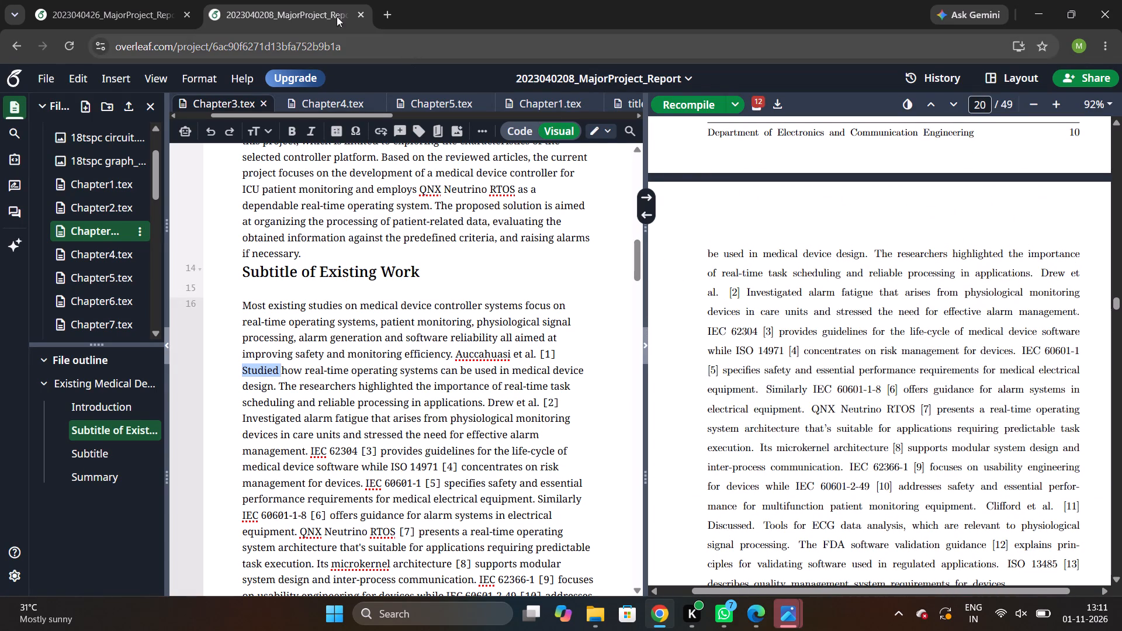
Switch to the agriculture monitoring report and look over its Table 3.1 and the Chapter4.tex source for comparison.
click(293, 0)
click(147, 0)
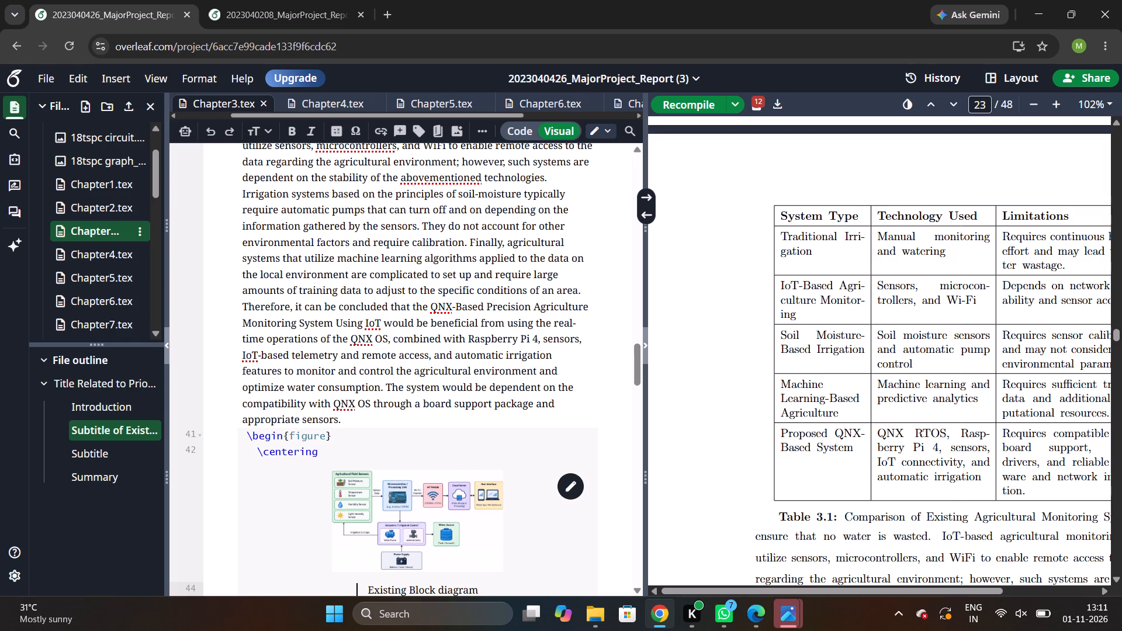
scroll(768, 312, down, 2)
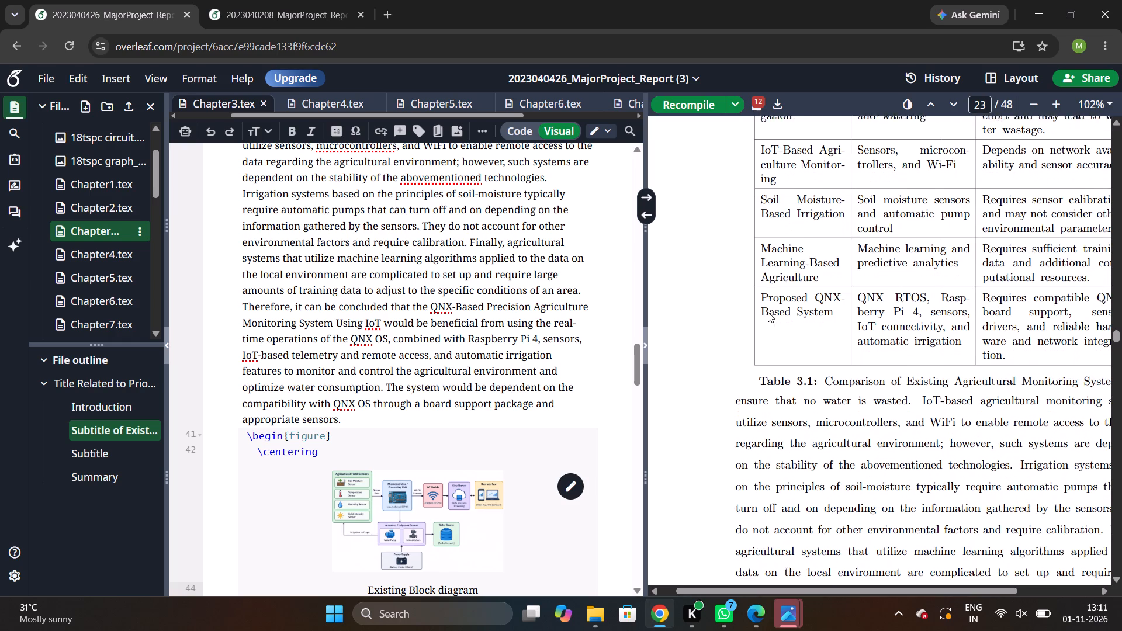
click(106, 254)
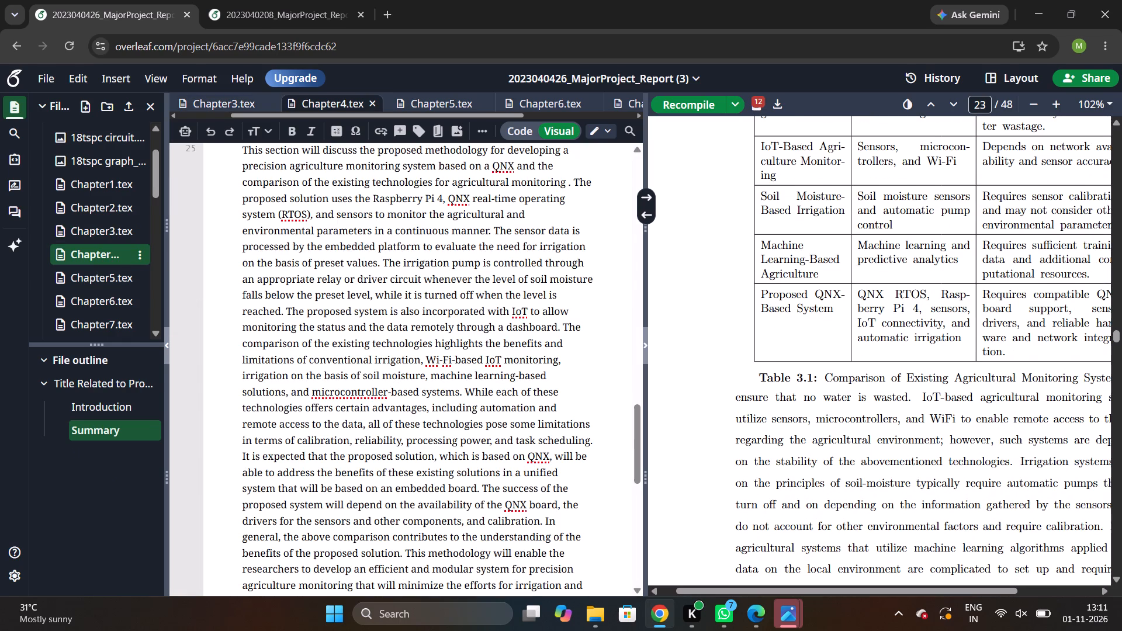
scroll(441, 352, up, 3)
scroll(441, 352, down, 2)
scroll(441, 352, up, 4)
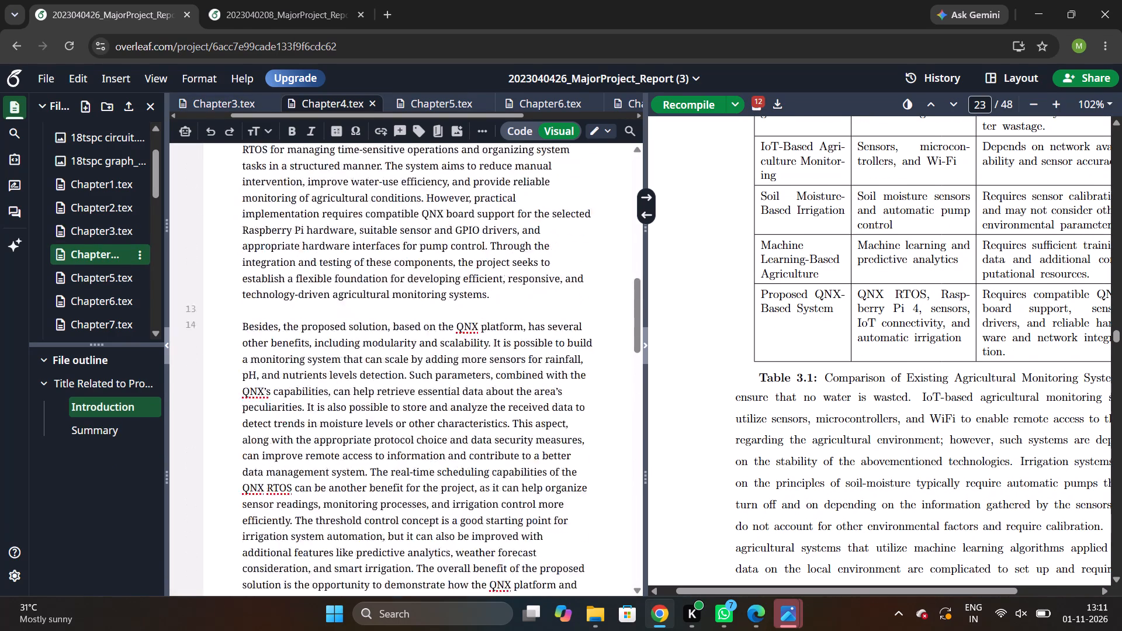
scroll(441, 352, up, 4)
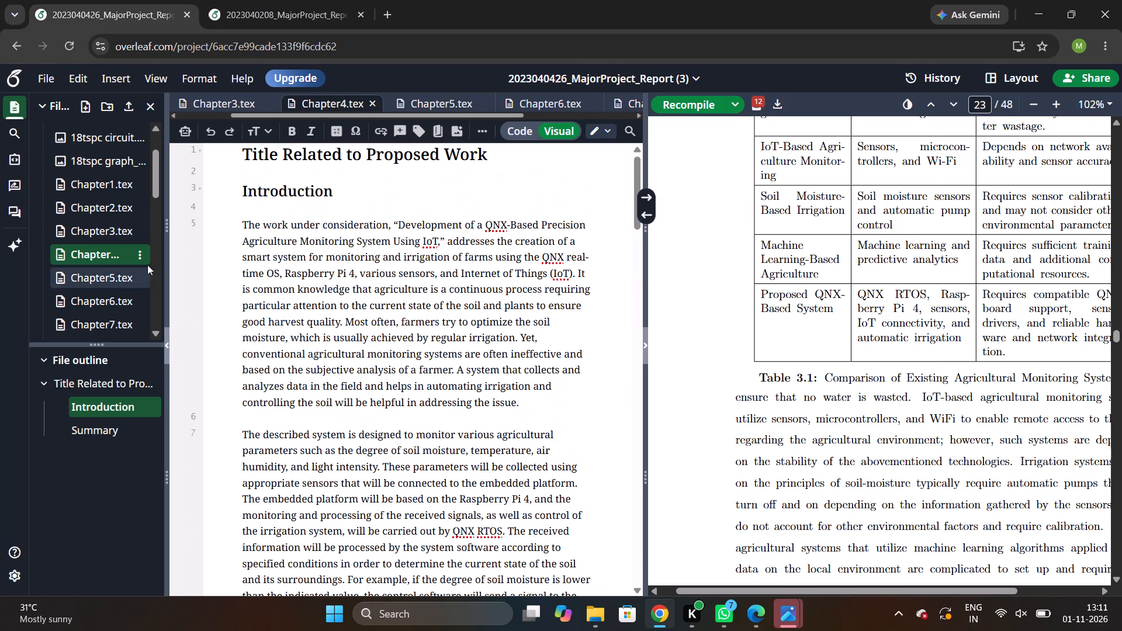
Open the agriculture report's Chapter3.tex, locate the Subtitle of Existing Work section and examine its text and numbered citations in the PDF.
click(121, 226)
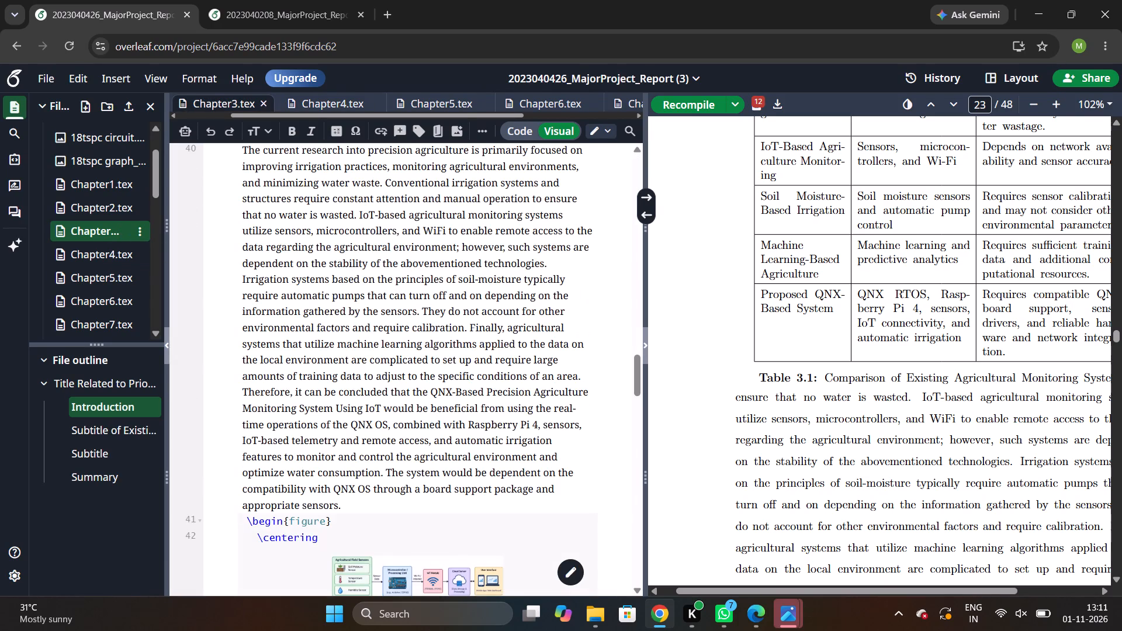
scroll(352, 300, up, 4)
scroll(732, 164, up, 3)
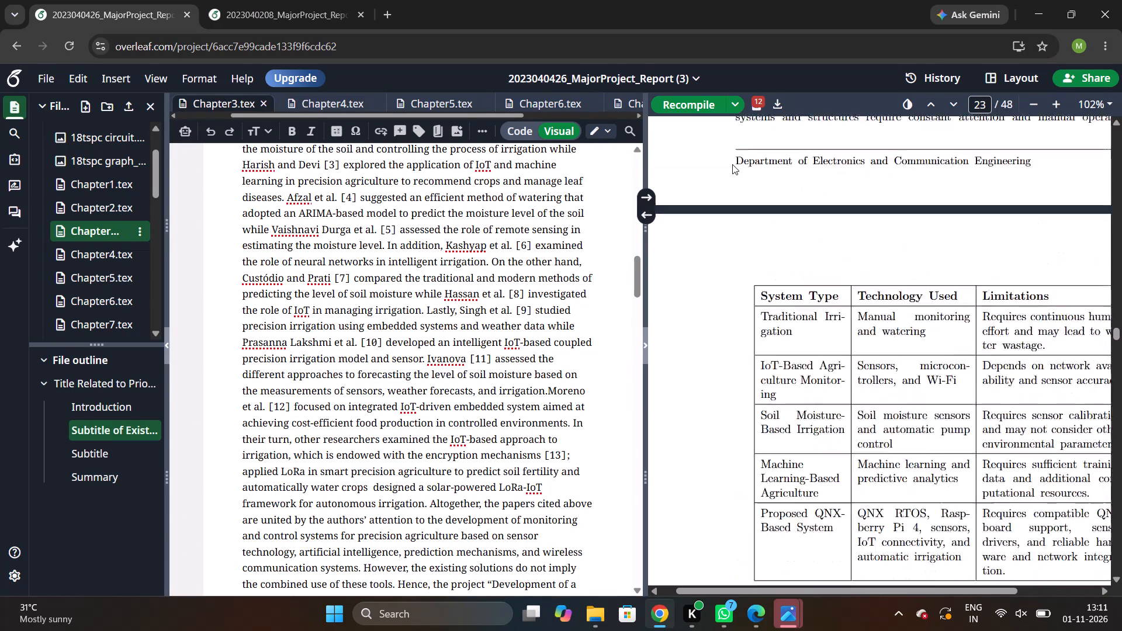
scroll(732, 164, up, 3)
click(227, 0)
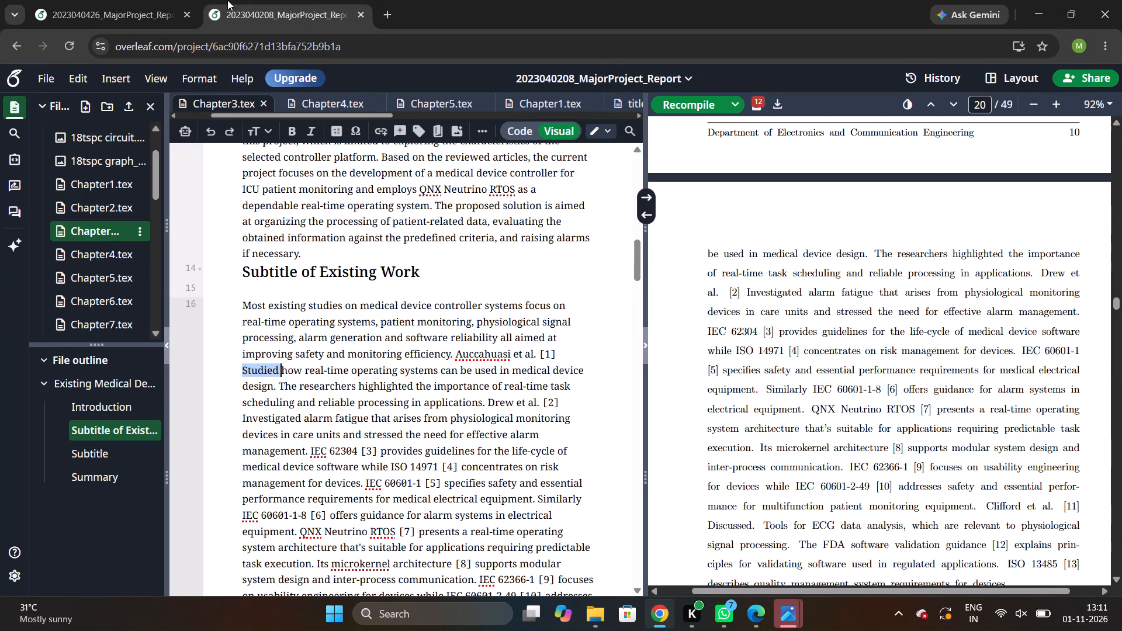
click(107, 1)
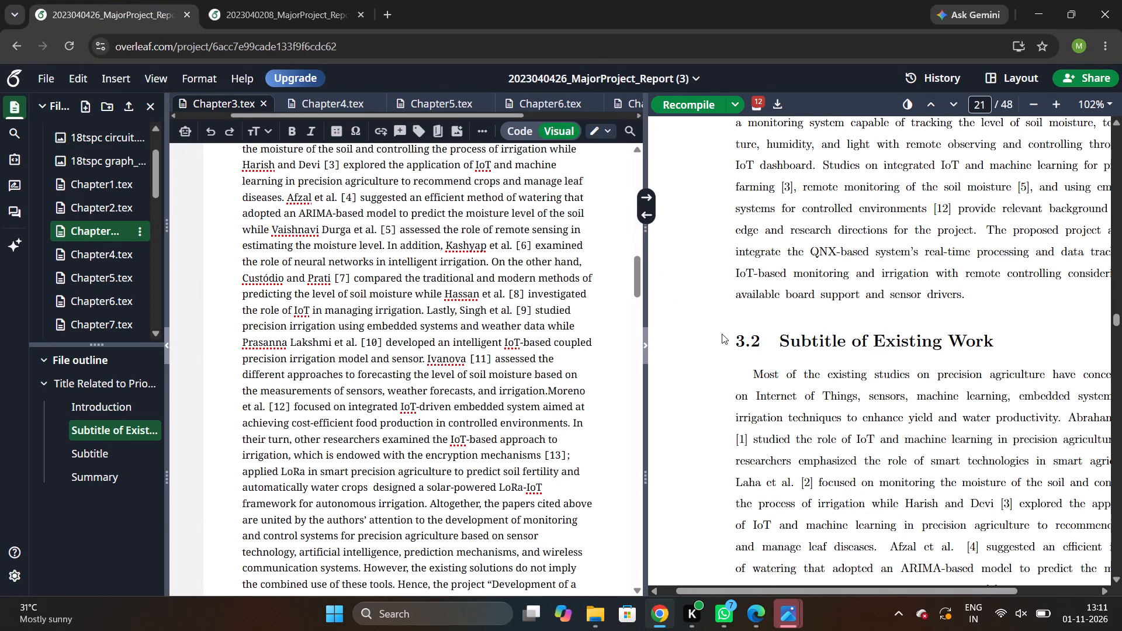
double_click(809, 346)
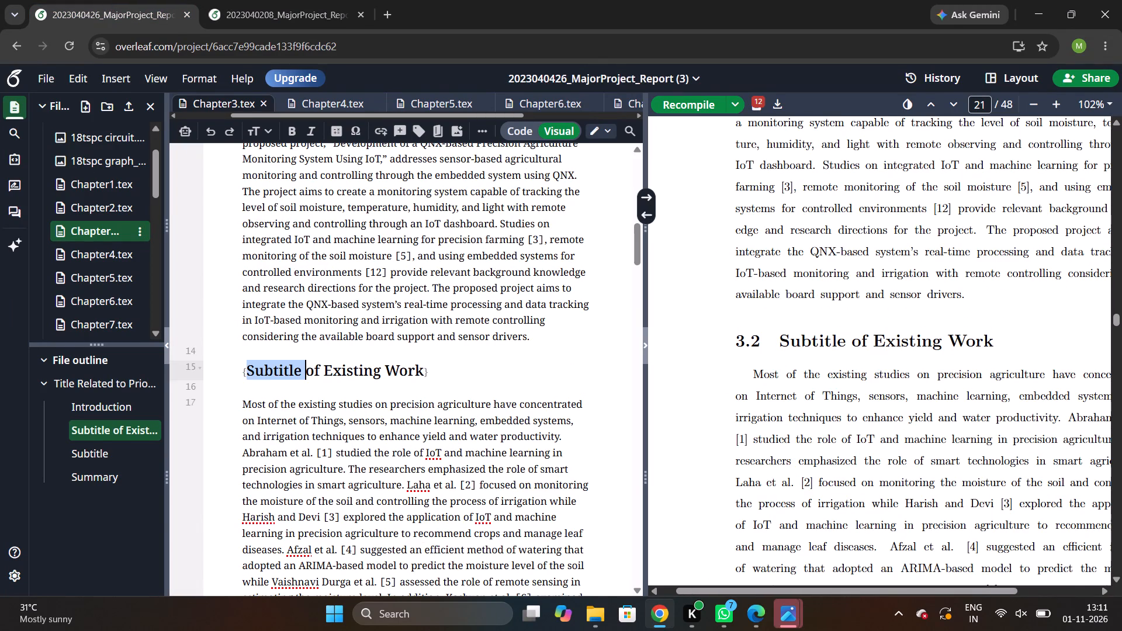
scroll(549, 464, down, 1)
scroll(847, 402, down, 3)
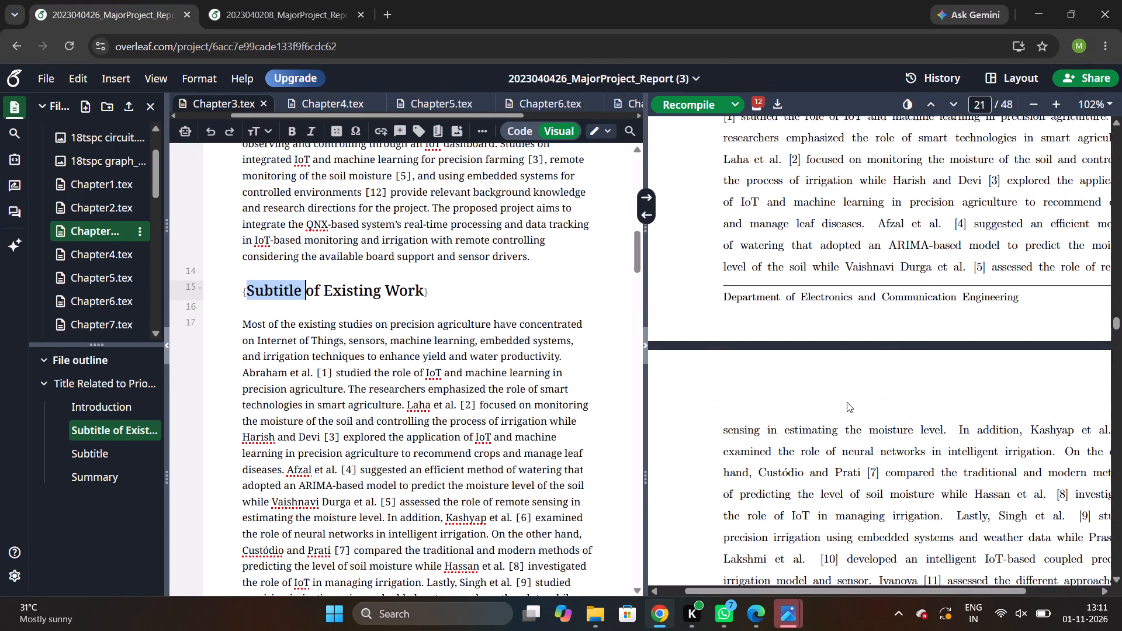
scroll(847, 402, down, 4)
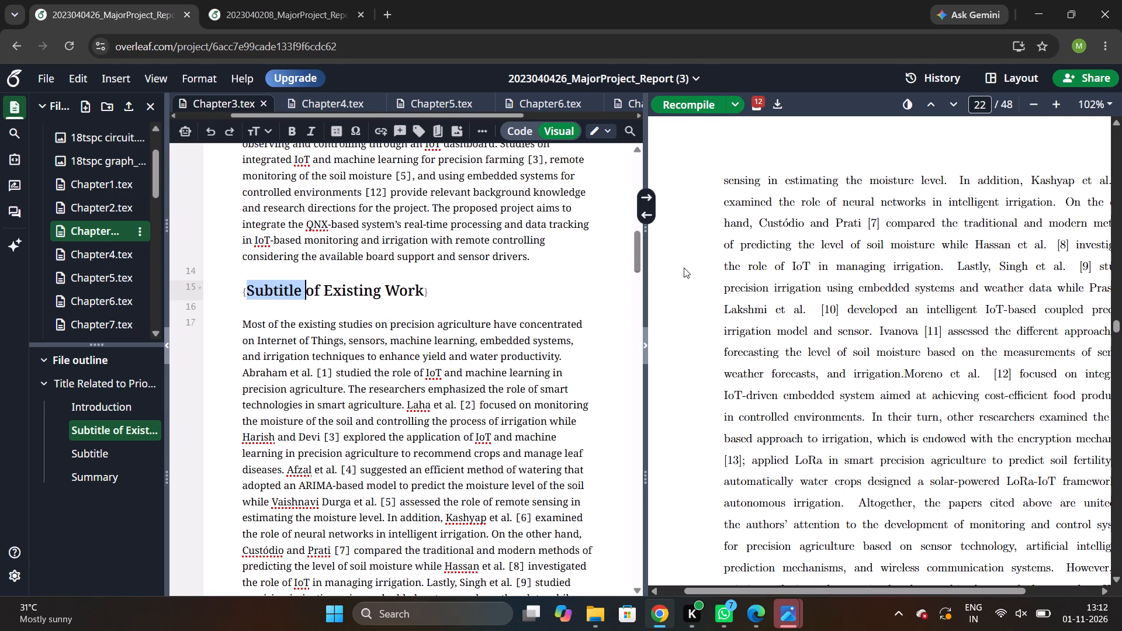
Switch to the medical device report and review its Chapter 3 PDF pages from Subtitle of Existing Work through the Summary.
click(304, 5)
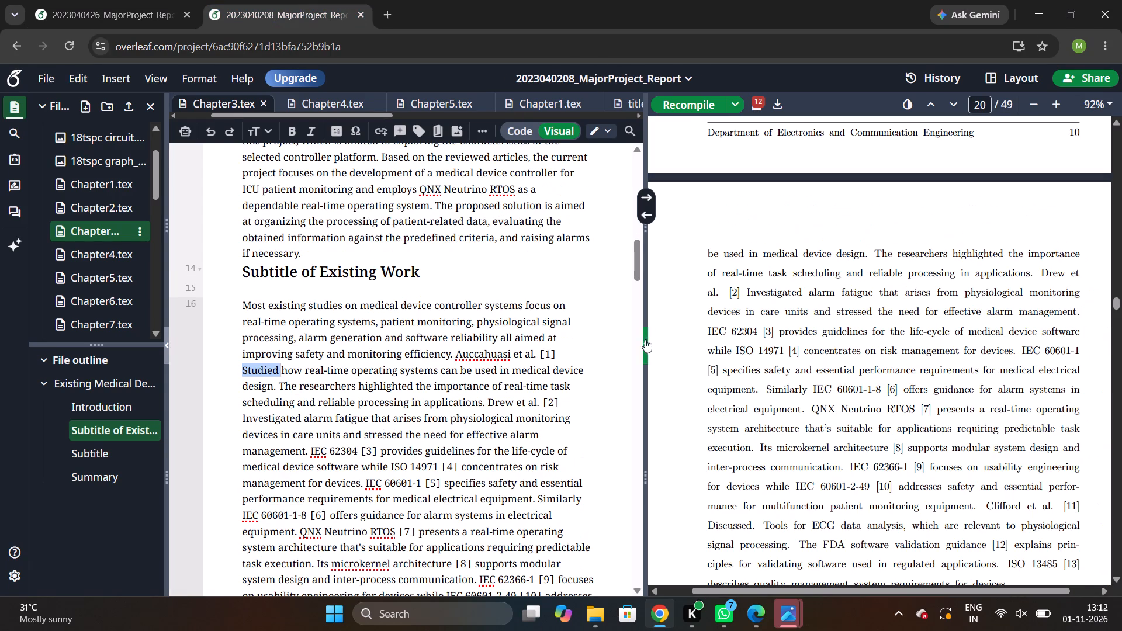
scroll(792, 400, down, 3)
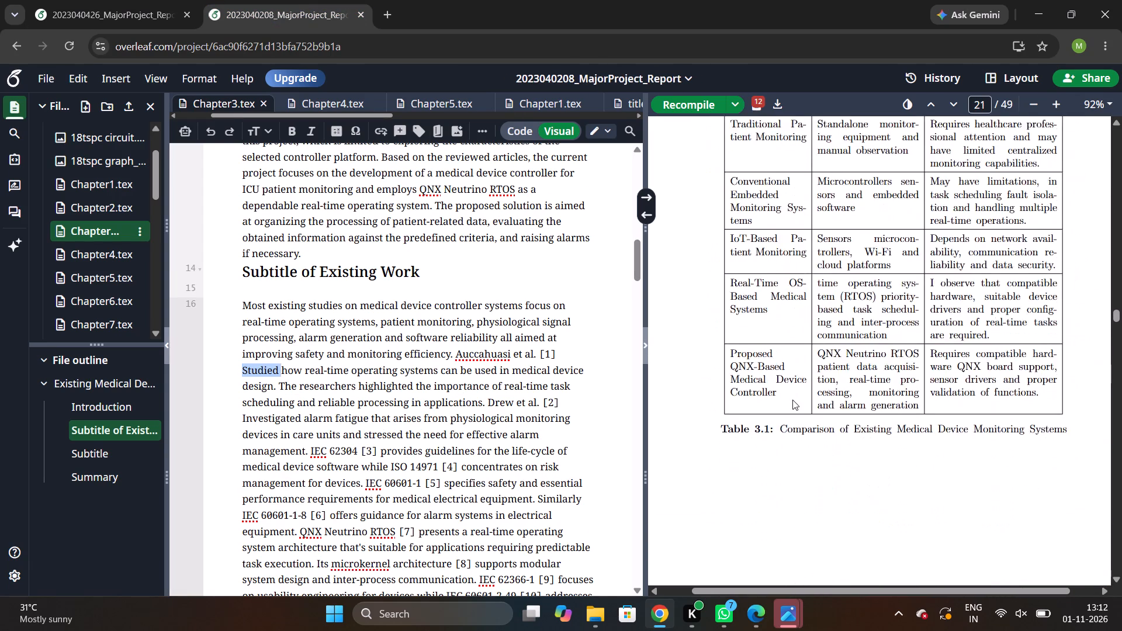
scroll(792, 400, down, 3)
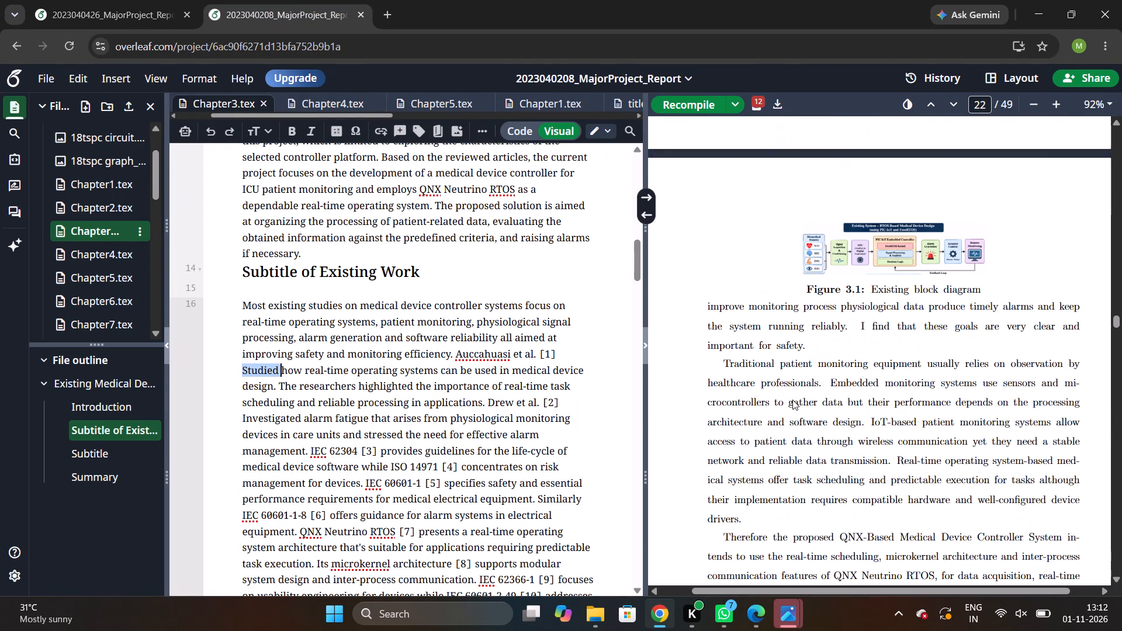
scroll(792, 400, down, 1)
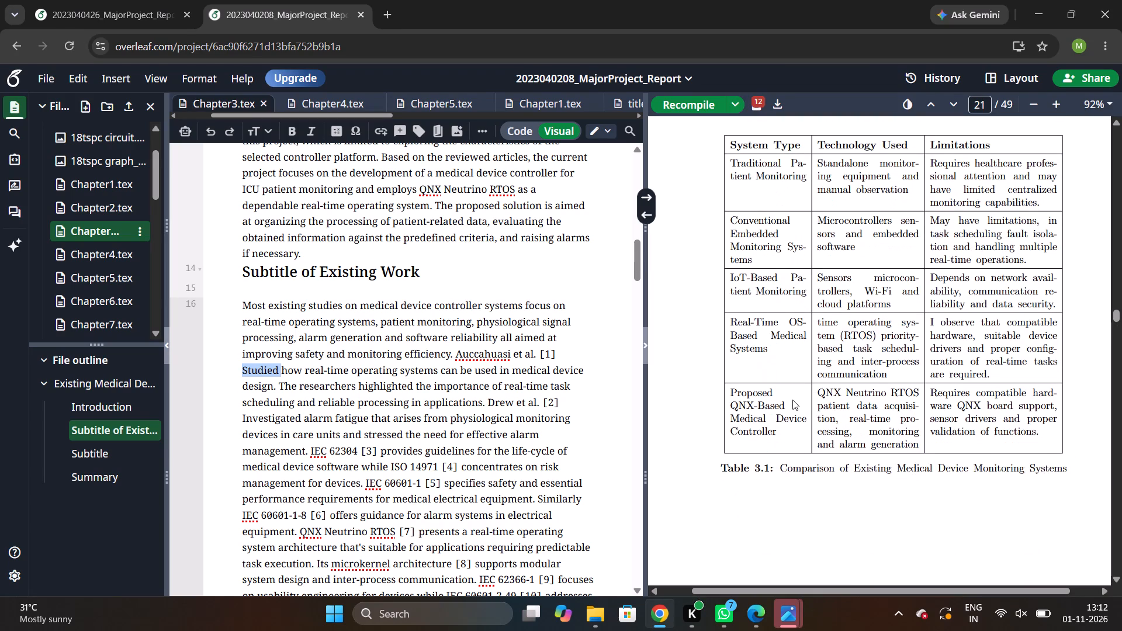
scroll(792, 400, down, 1)
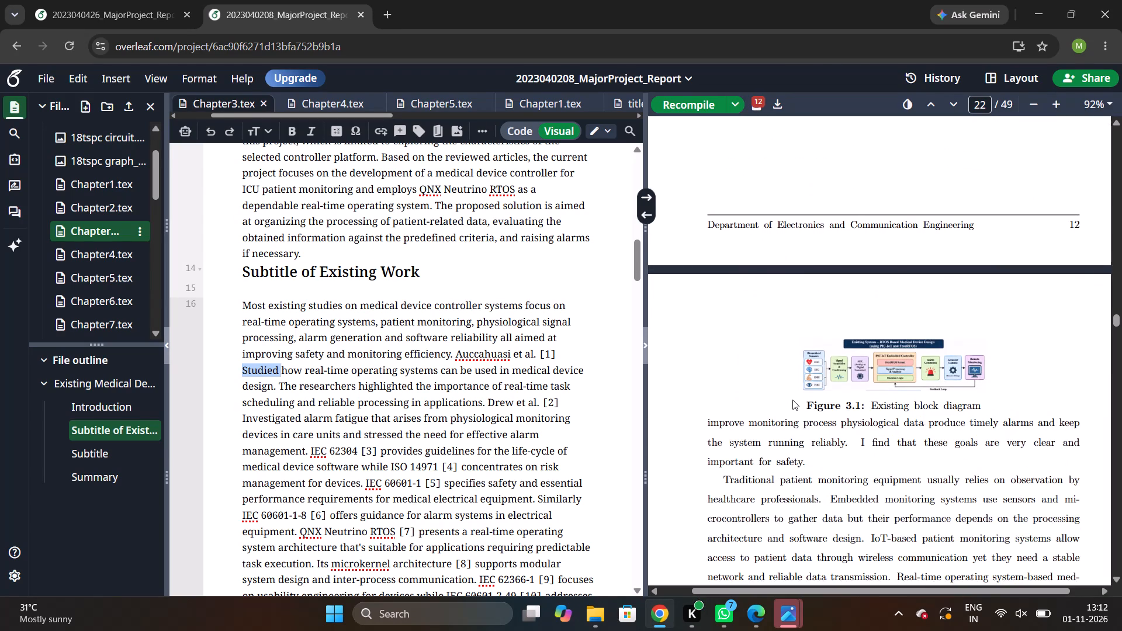
scroll(792, 400, down, 2)
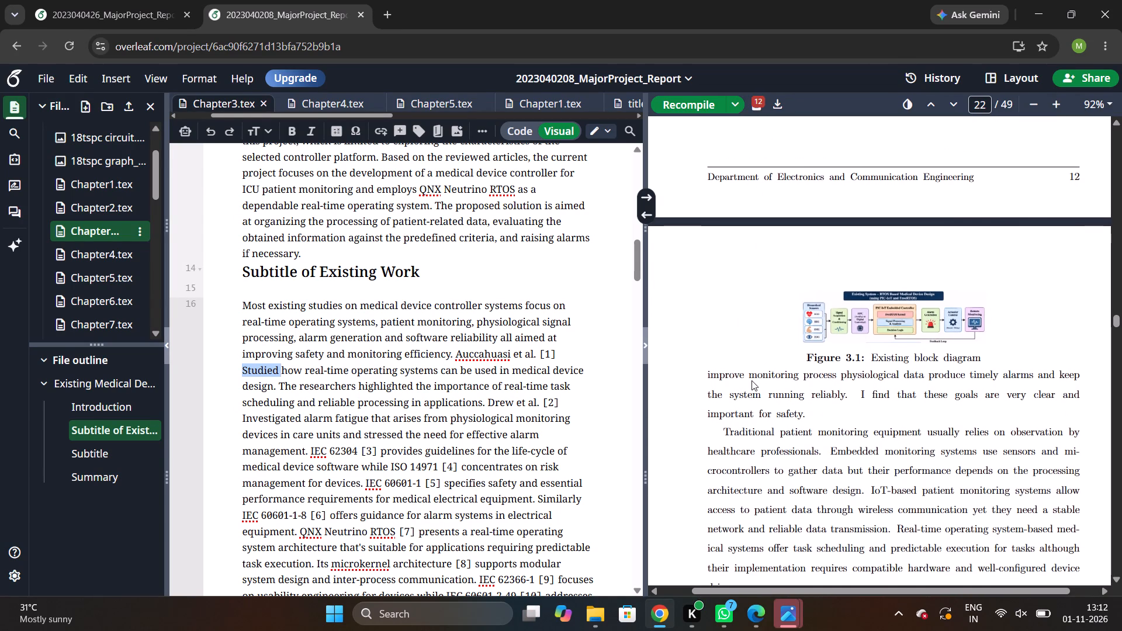
scroll(752, 380, down, 3)
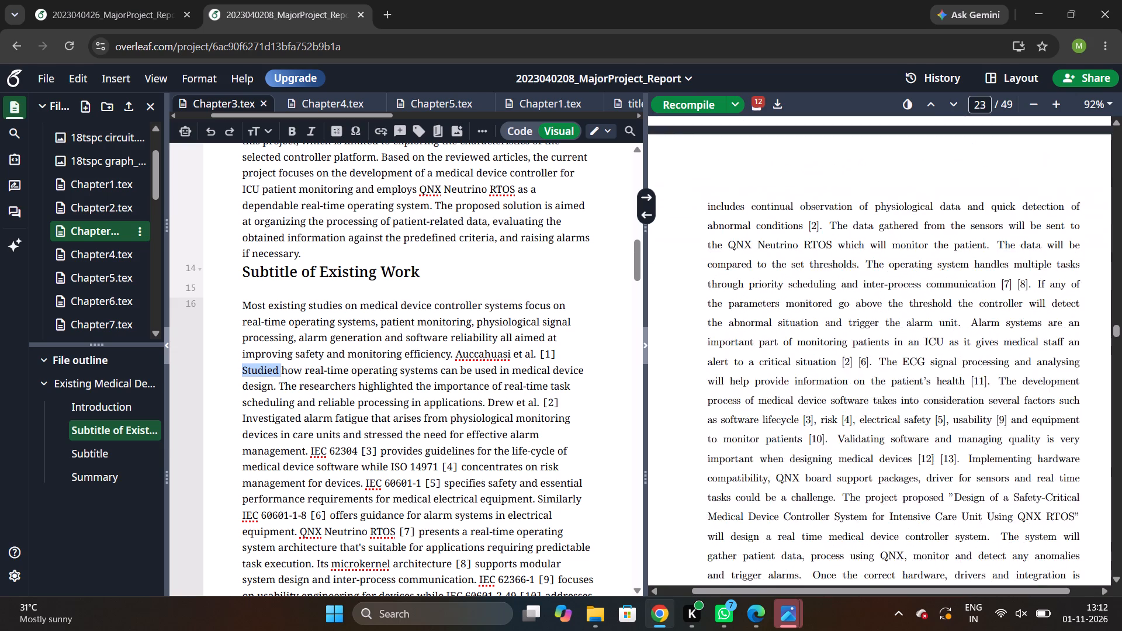
scroll(752, 380, down, 3)
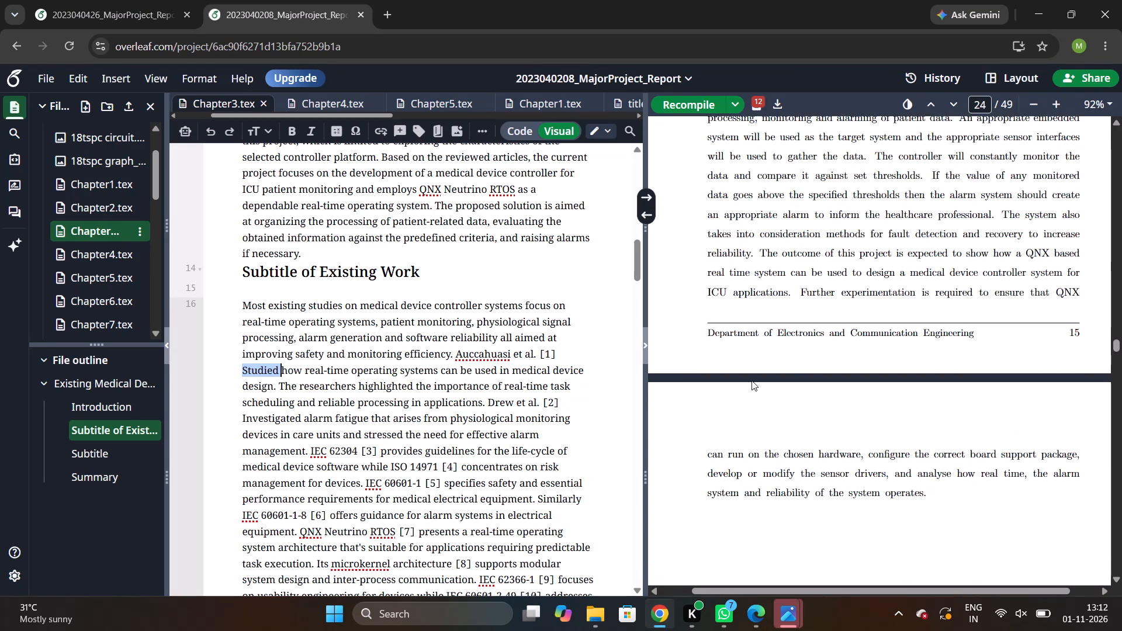
scroll(752, 380, down, 2)
Look back through the medical report's PDF from the Chapter 3 Summary to the end of page 11, before Table 3.1.
scroll(752, 380, up, 1)
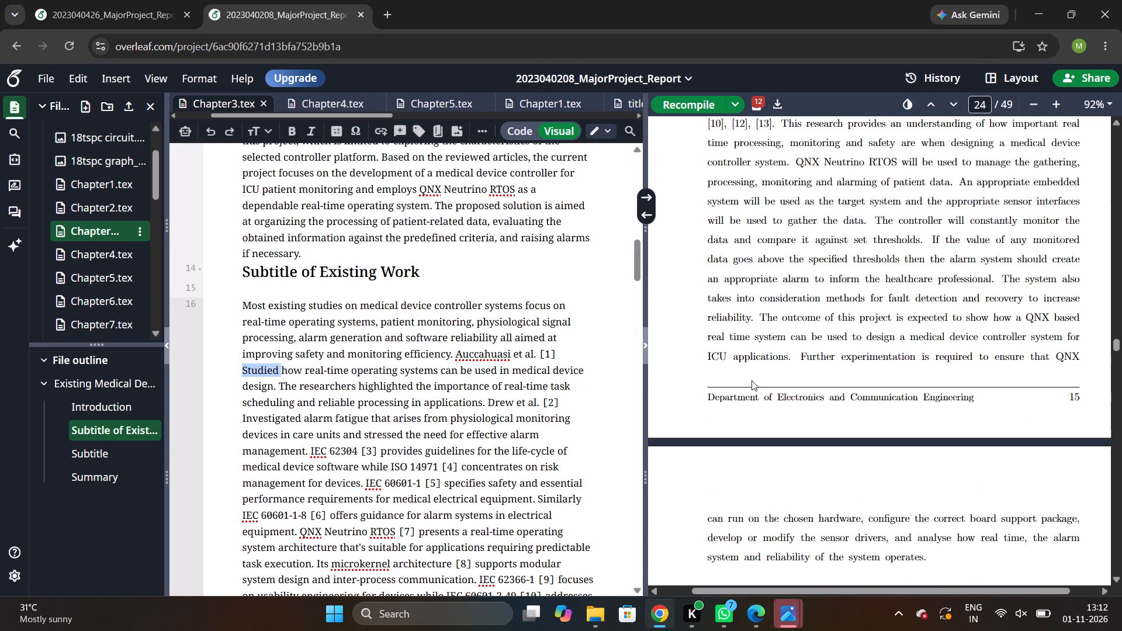
scroll(752, 380, up, 4)
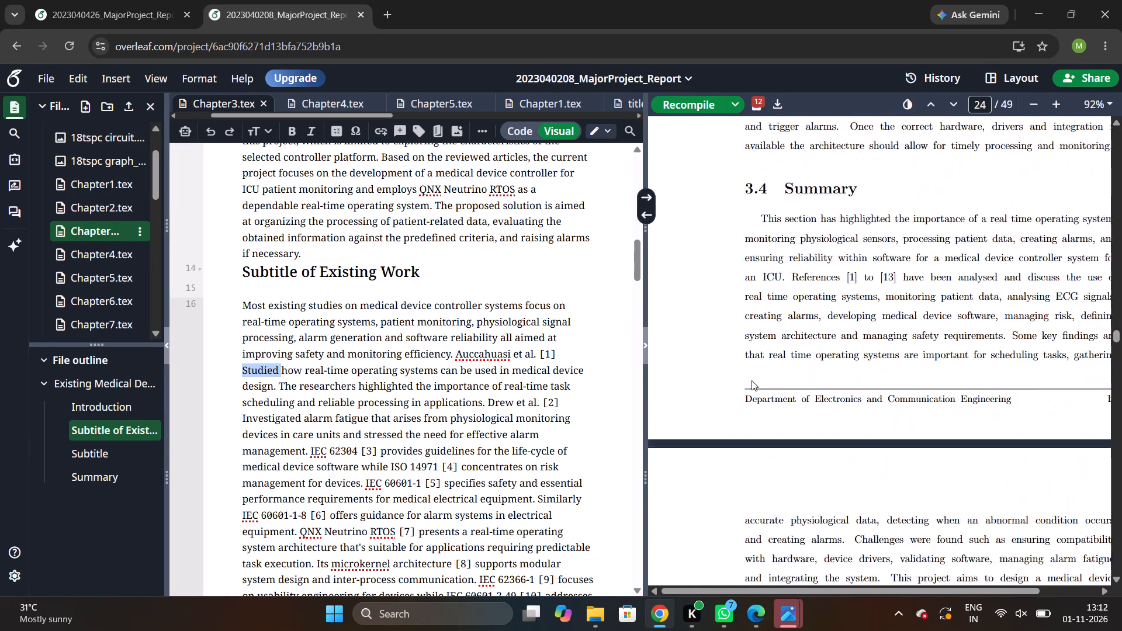
scroll(752, 380, up, 2)
scroll(875, 325, left, 1)
scroll(875, 325, up, 2)
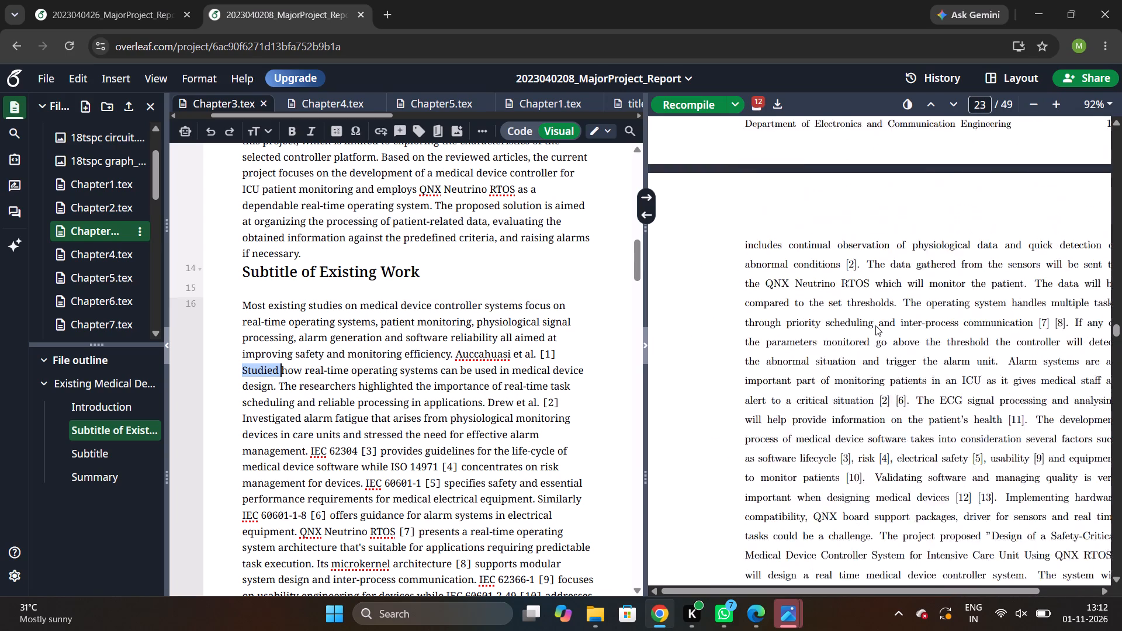
scroll(875, 325, up, 2)
scroll(891, 396, down, 1)
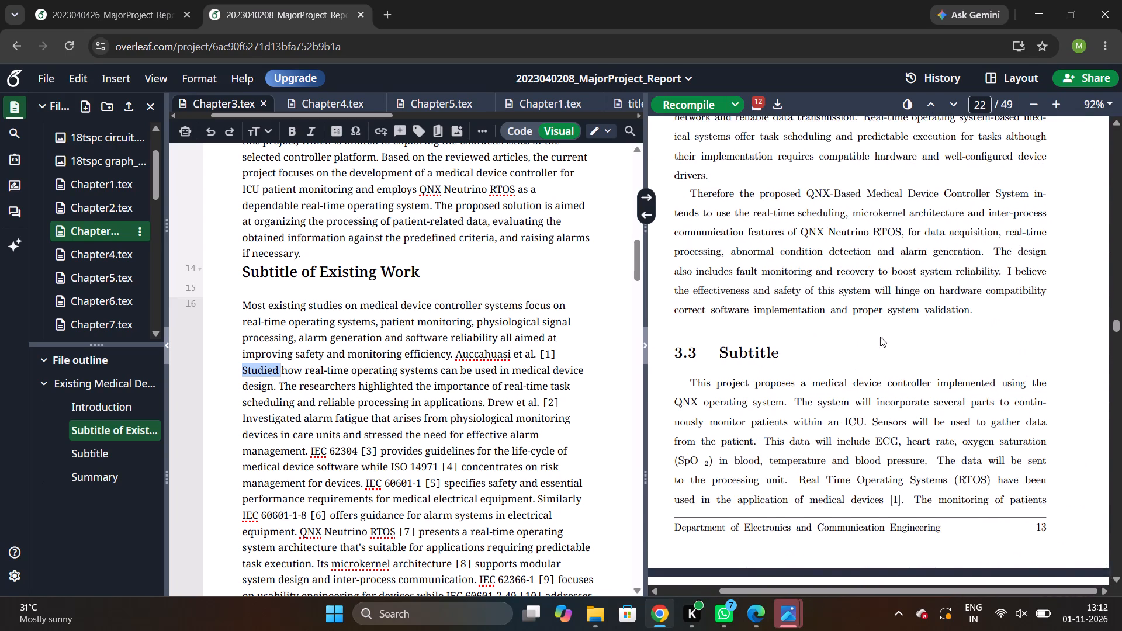
scroll(880, 337, down, 3)
scroll(874, 292, up, 6)
scroll(848, 363, up, 2)
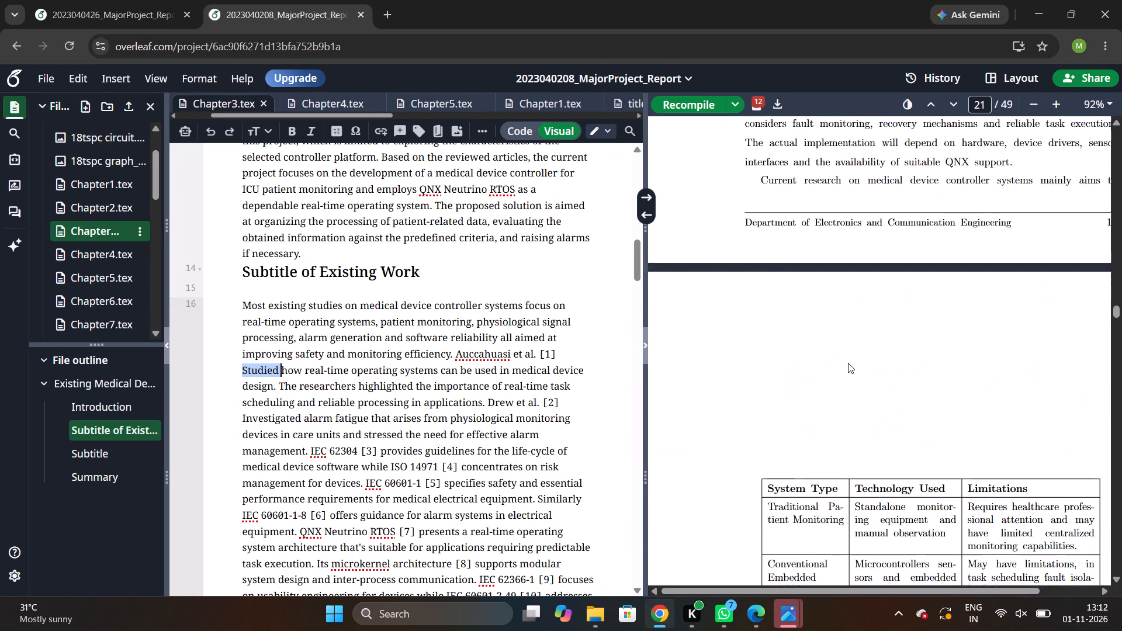
scroll(848, 363, up, 1)
scroll(857, 414, left, 1)
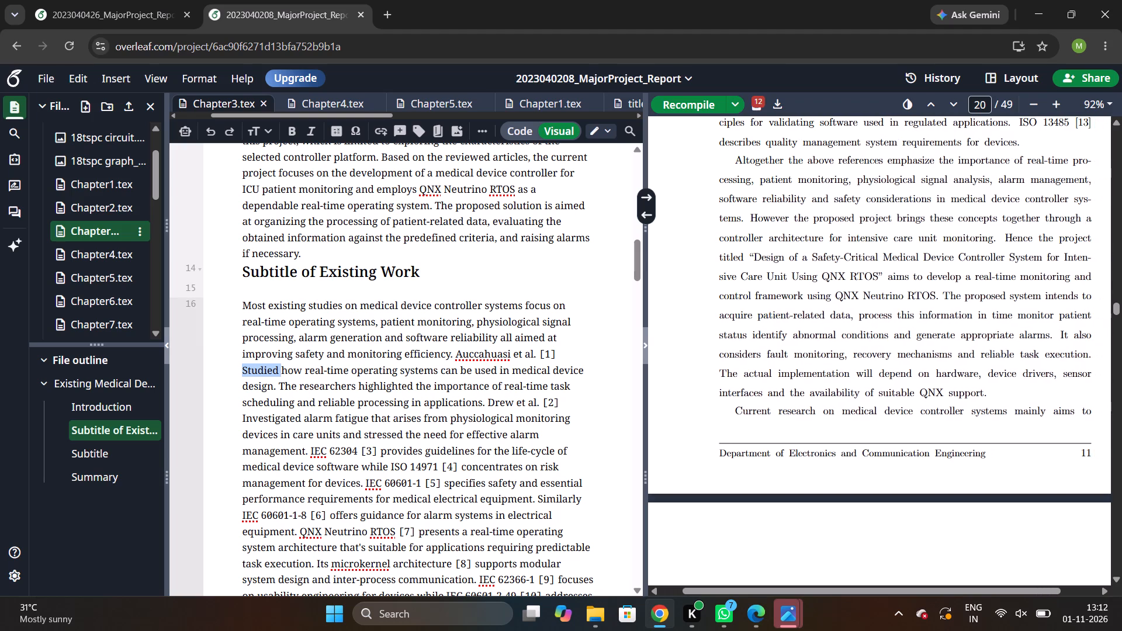
Examine the page layout around Table 3.1 and locate the "Current research on medical device controller systems" paragraph in Chapter3.tex.
scroll(867, 418, down, 1)
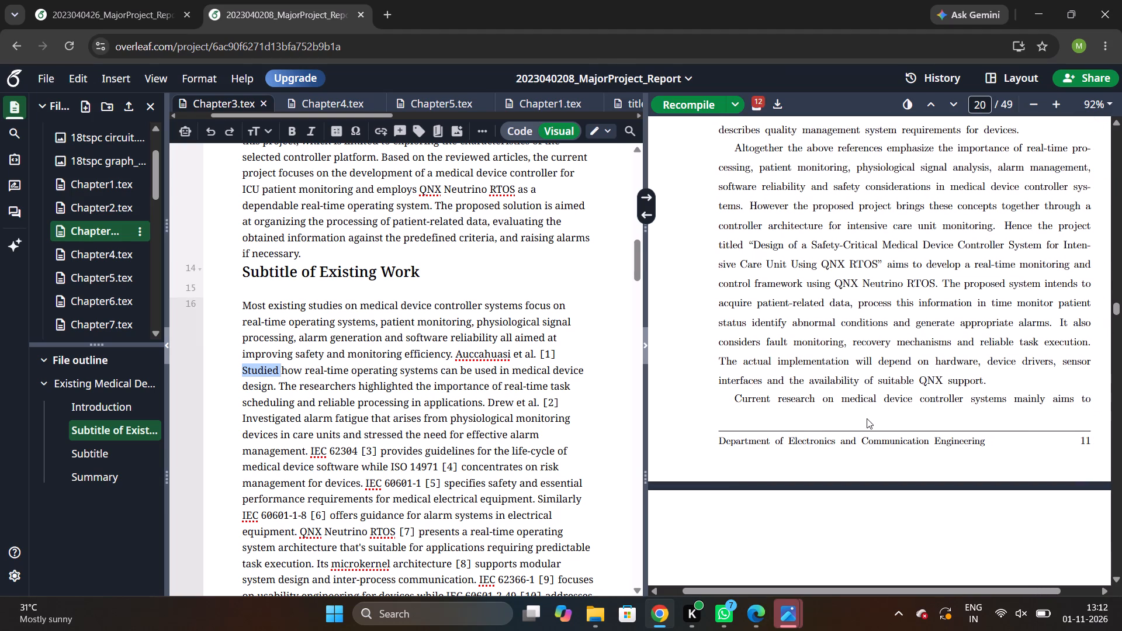
scroll(868, 400, down, 4)
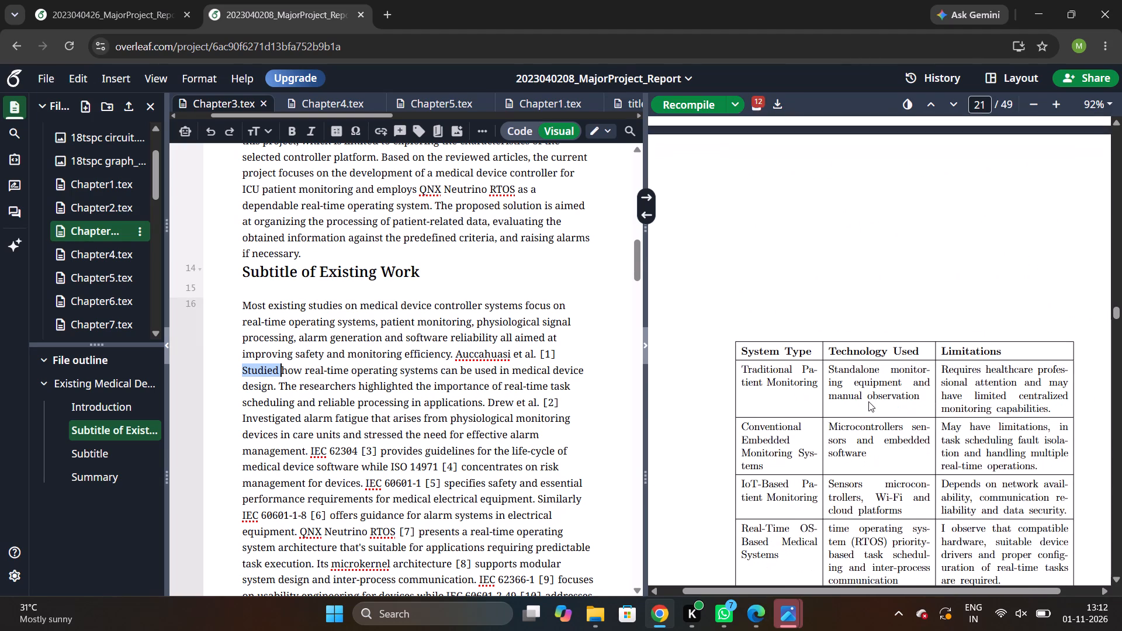
scroll(868, 401, down, 5)
scroll(868, 401, up, 2)
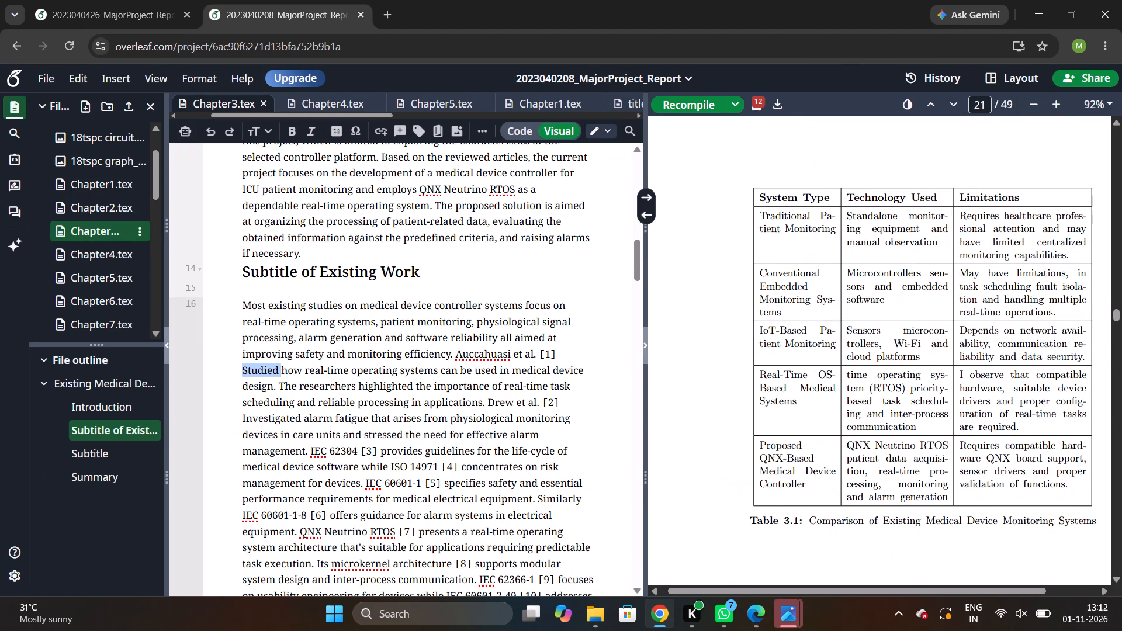
scroll(917, 393, left, 1)
scroll(917, 393, up, 3)
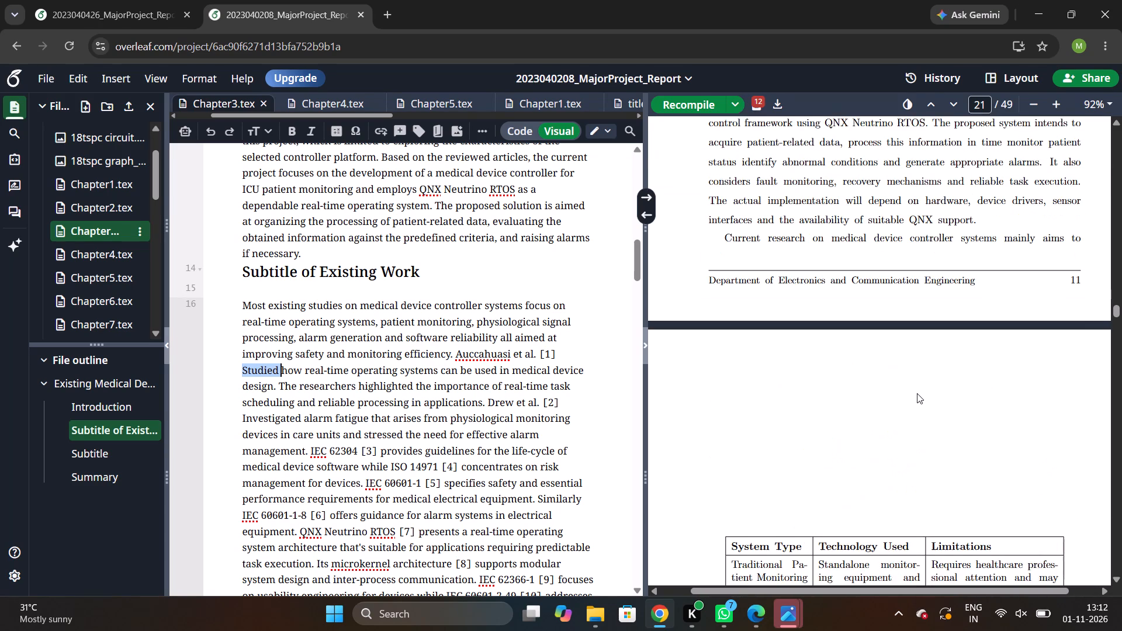
double_click(882, 231)
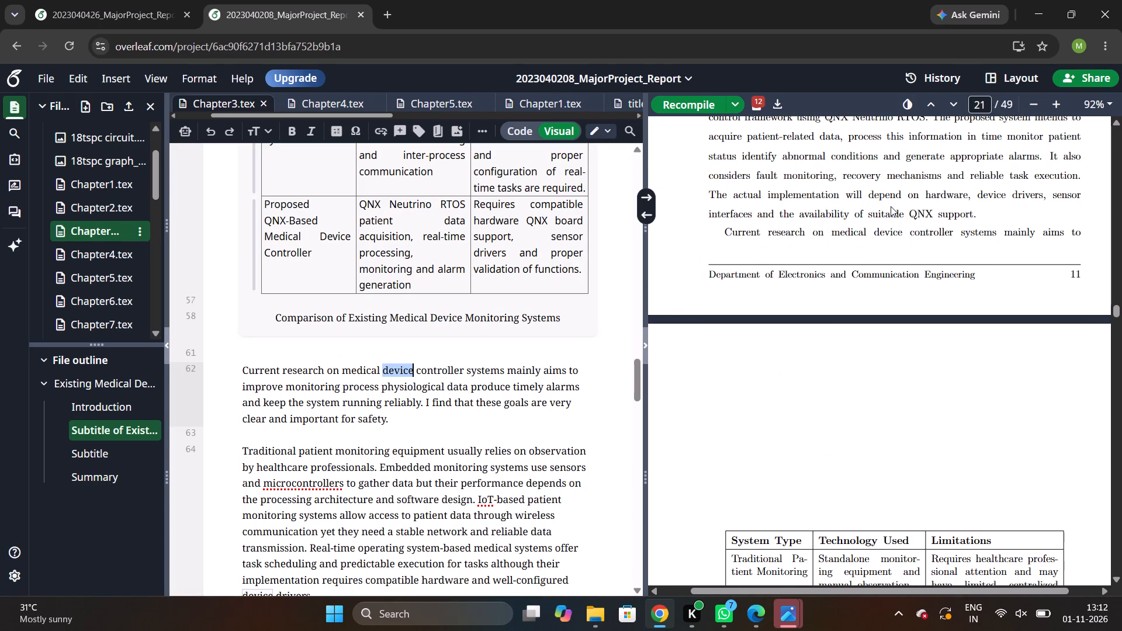
scroll(891, 206, left, 1)
scroll(856, 289, down, 1)
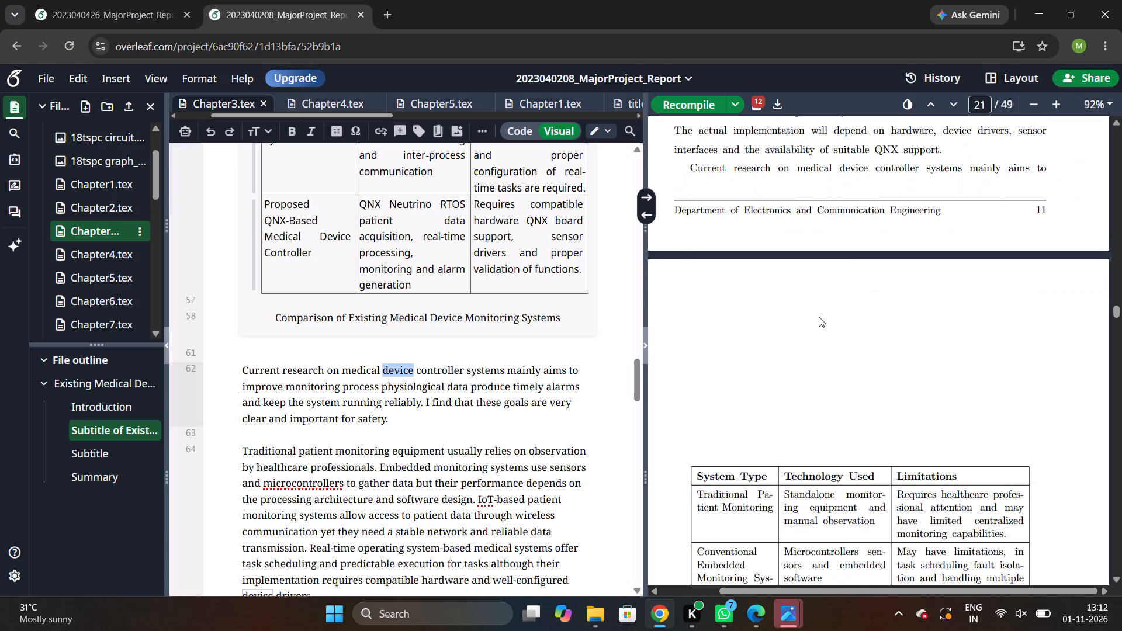
double_click(819, 317)
scroll(736, 369, down, 1)
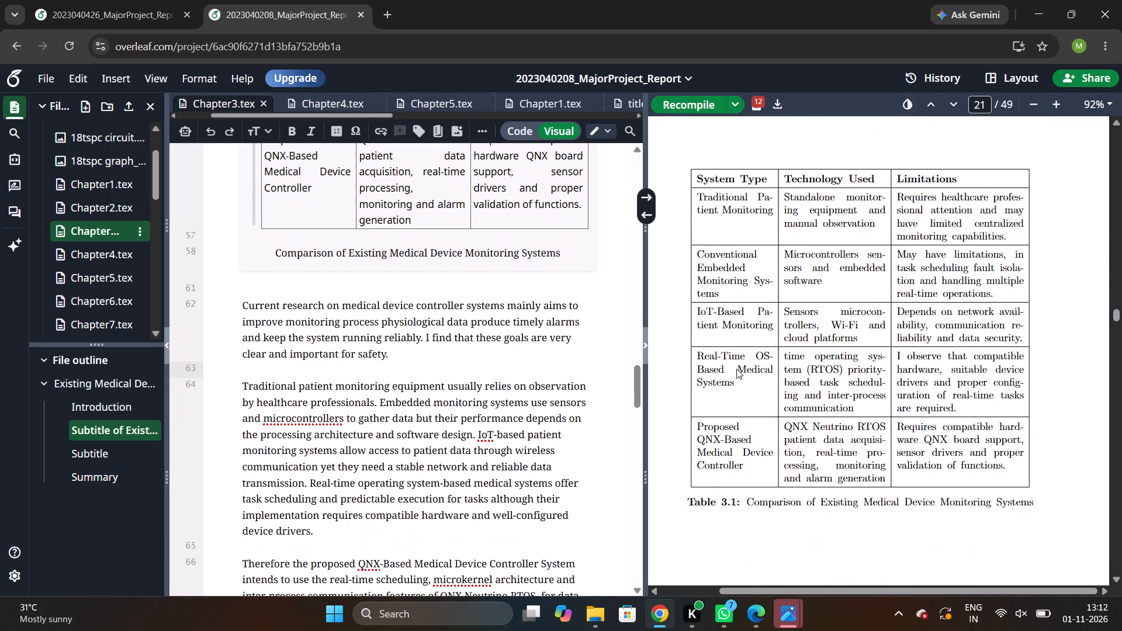
Review the medical device report's PDF from Table 3.1 and the existing block diagram through the Chapter 4 Summary.
scroll(736, 369, down, 2)
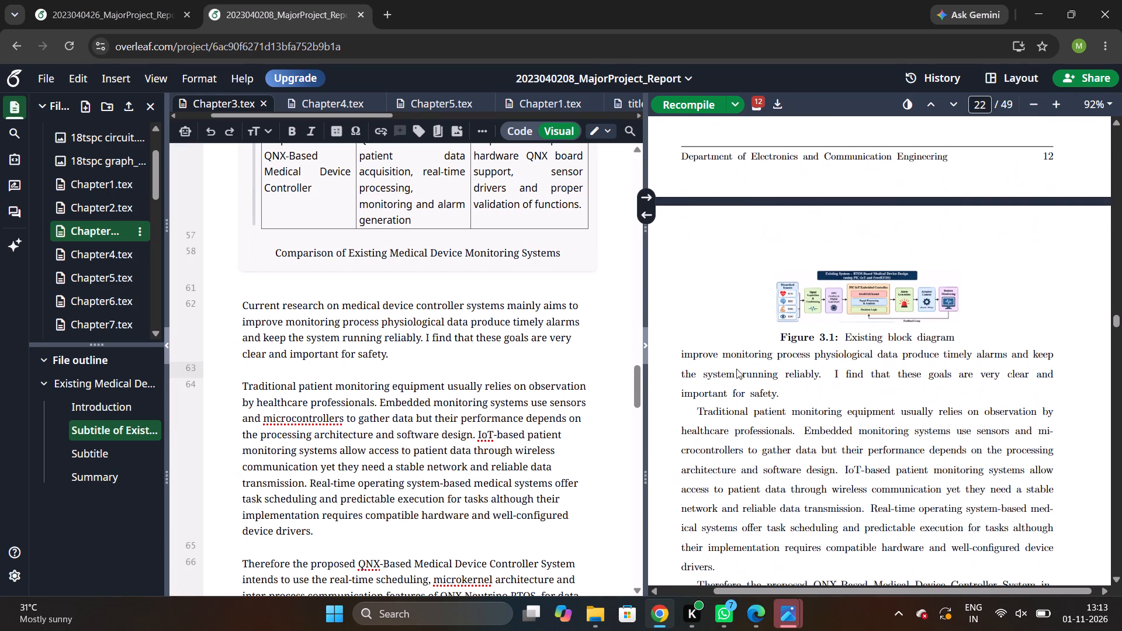
scroll(736, 369, down, 2)
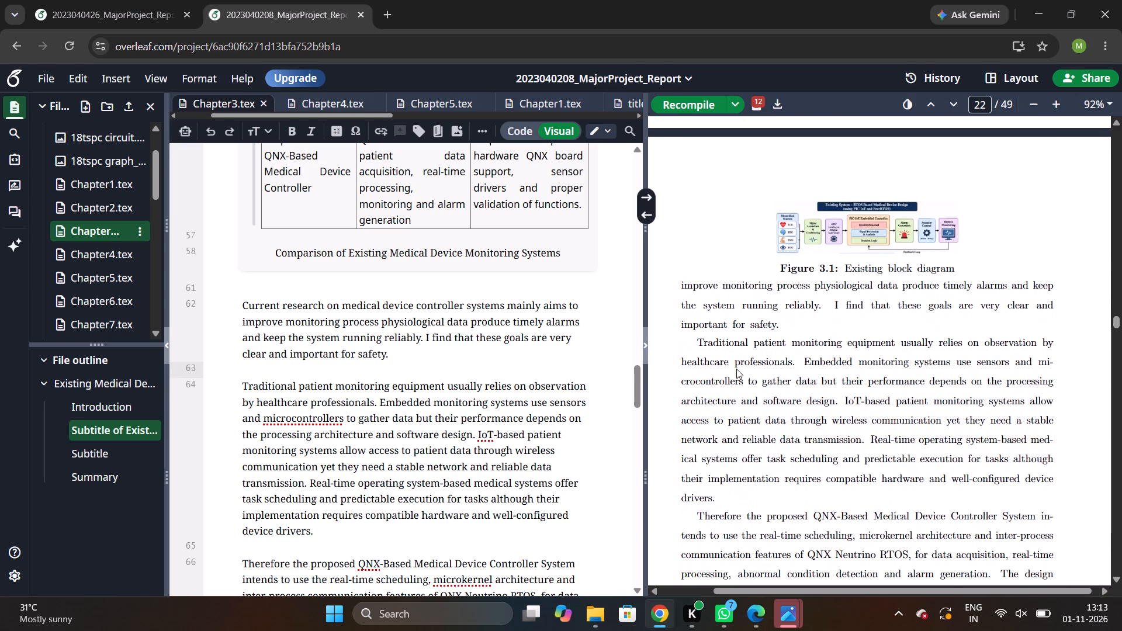
scroll(736, 369, down, 3)
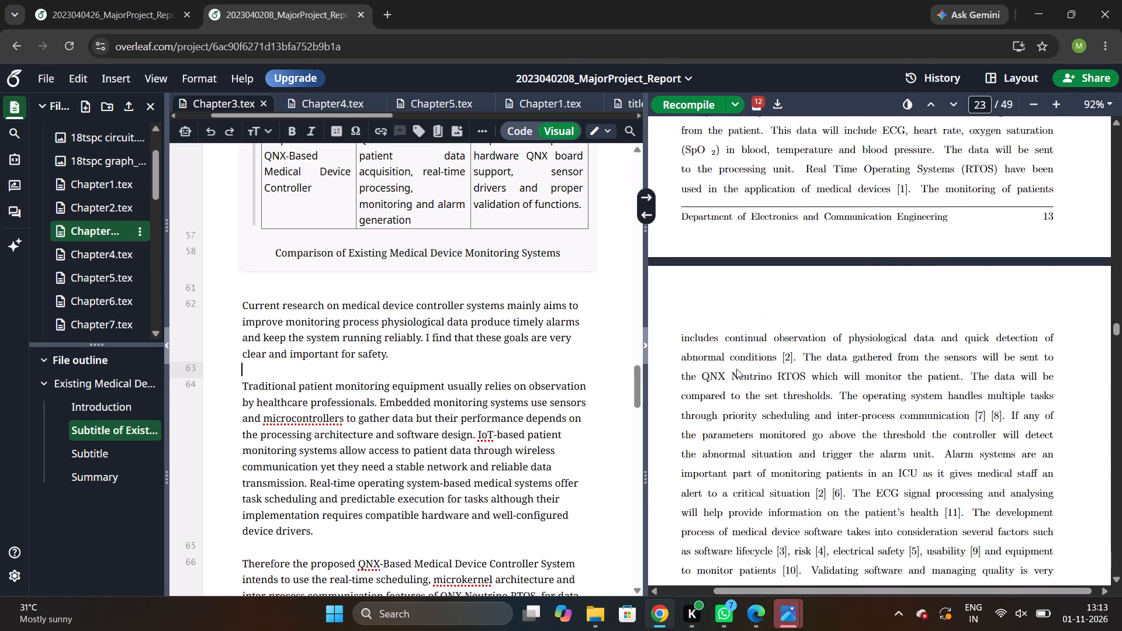
scroll(736, 369, down, 4)
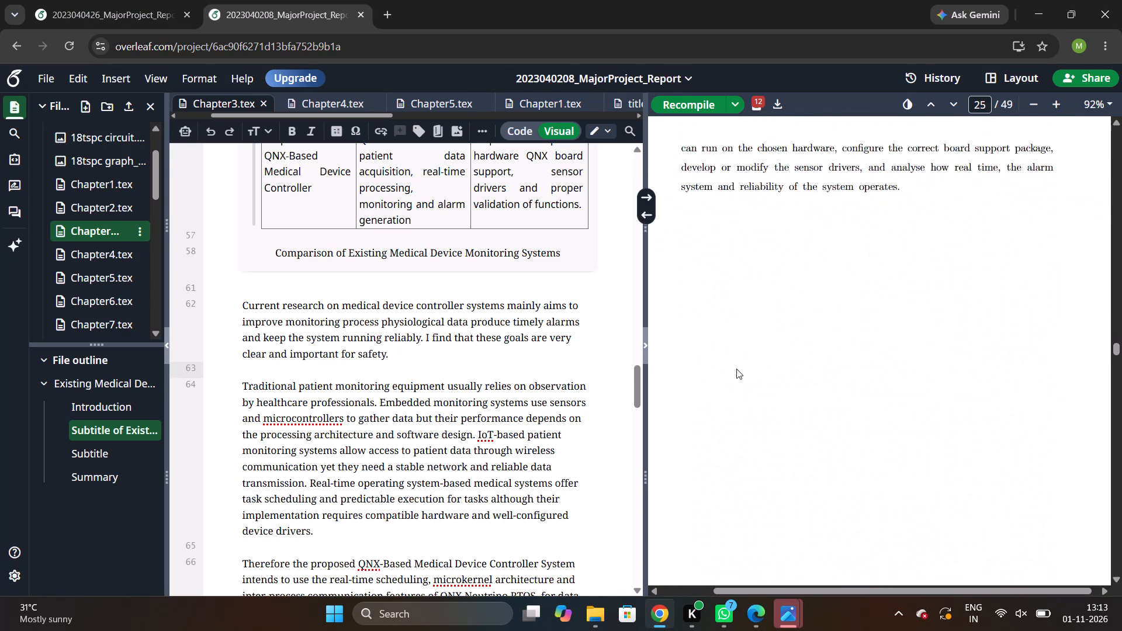
scroll(736, 369, down, 4)
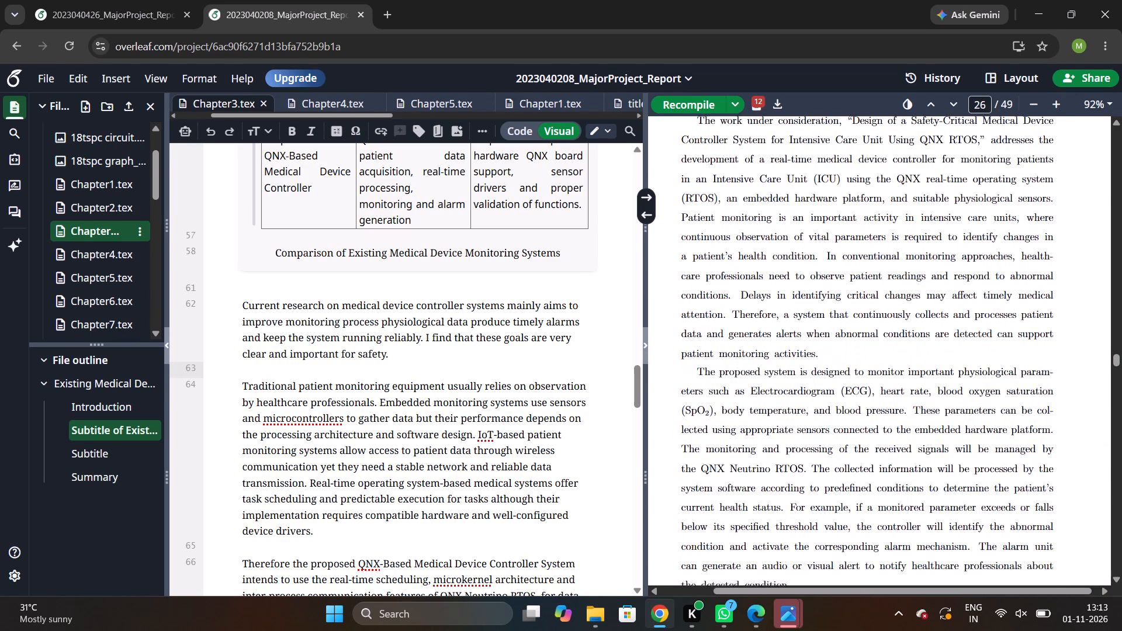
scroll(736, 369, down, 3)
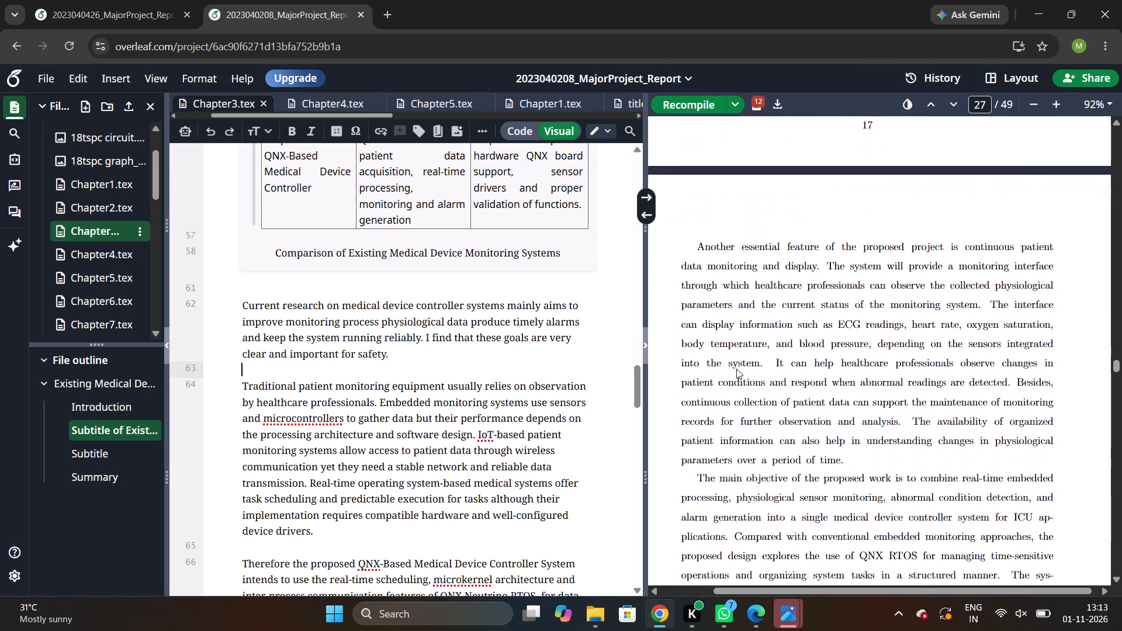
scroll(736, 369, down, 4)
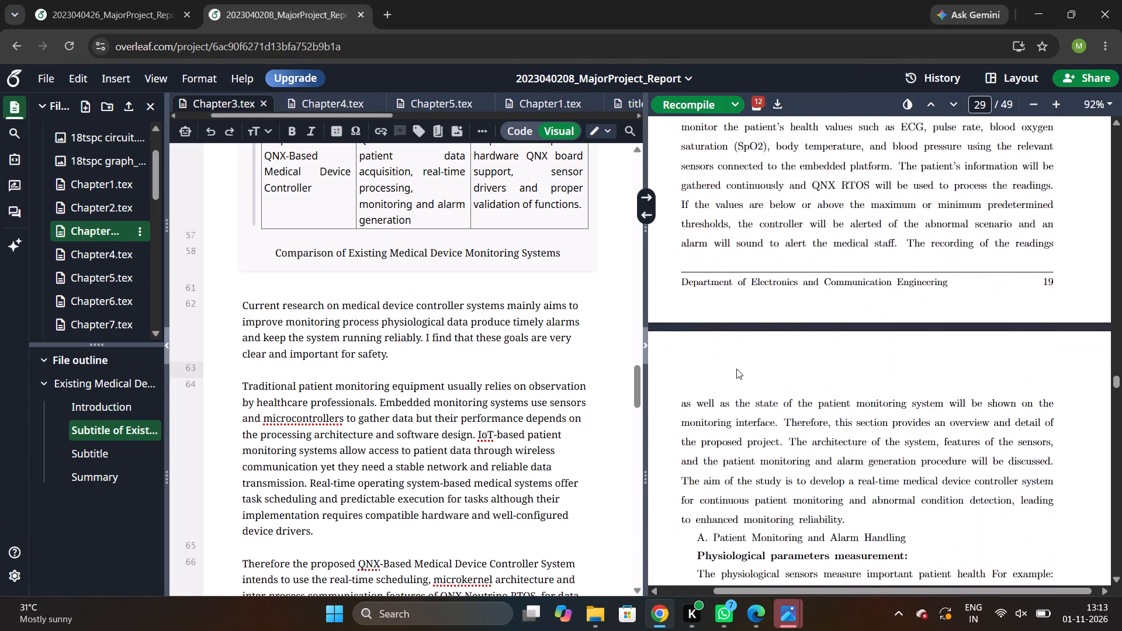
scroll(736, 369, down, 2)
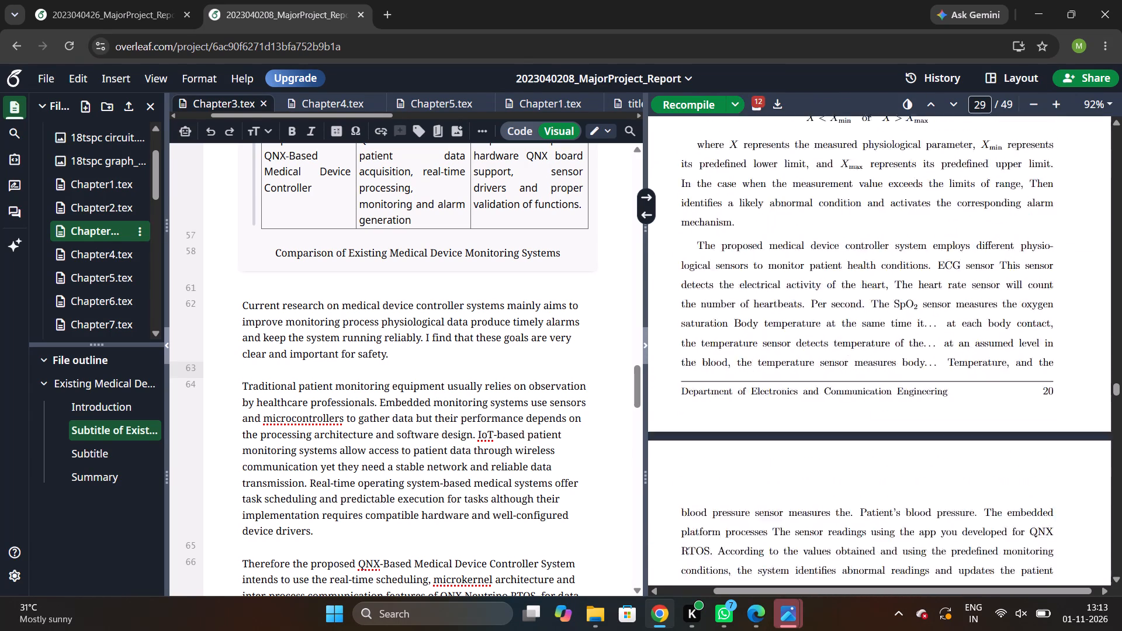
scroll(736, 369, down, 4)
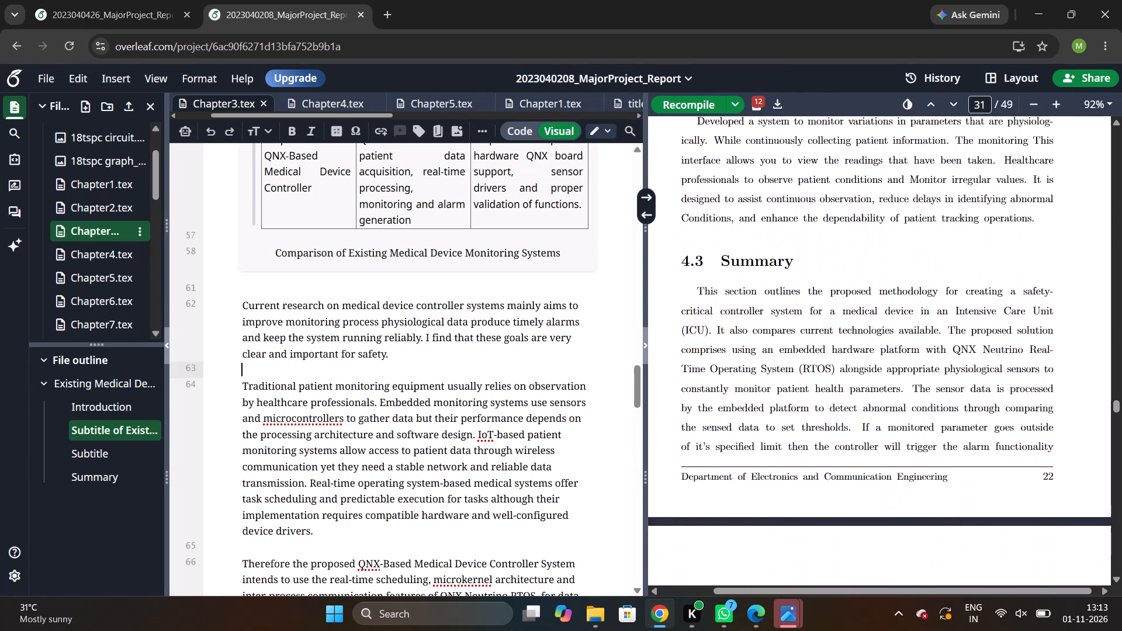
Continue reviewing the medical report's PDF from the end of Chapter 4, through Table 5.1 and the conclusions, to the future scope.
scroll(736, 369, down, 5)
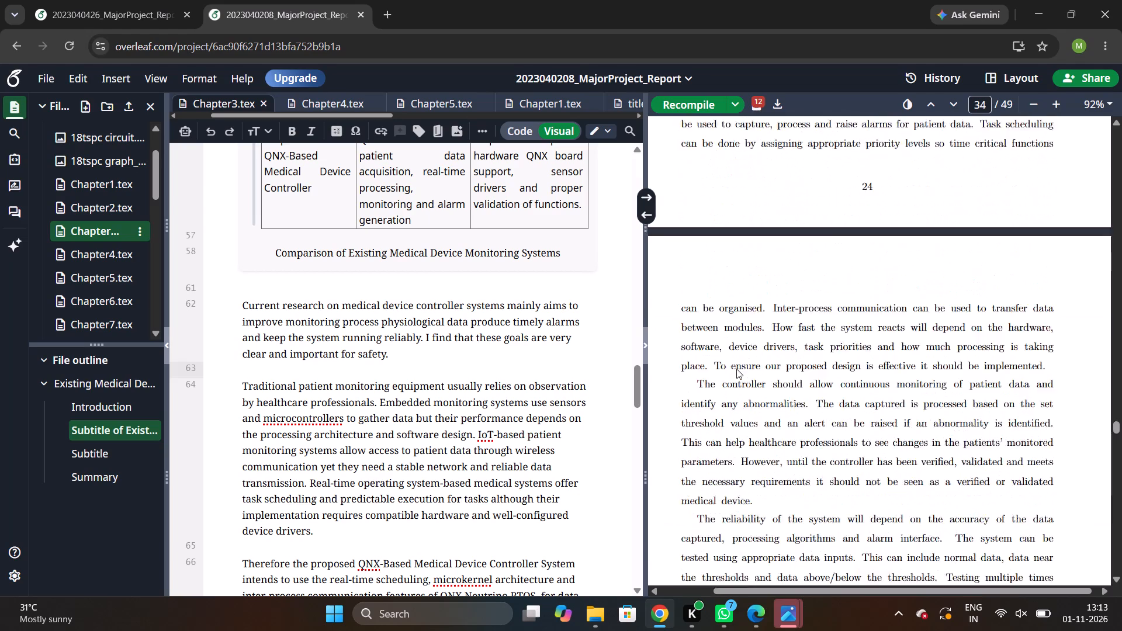
scroll(736, 369, down, 4)
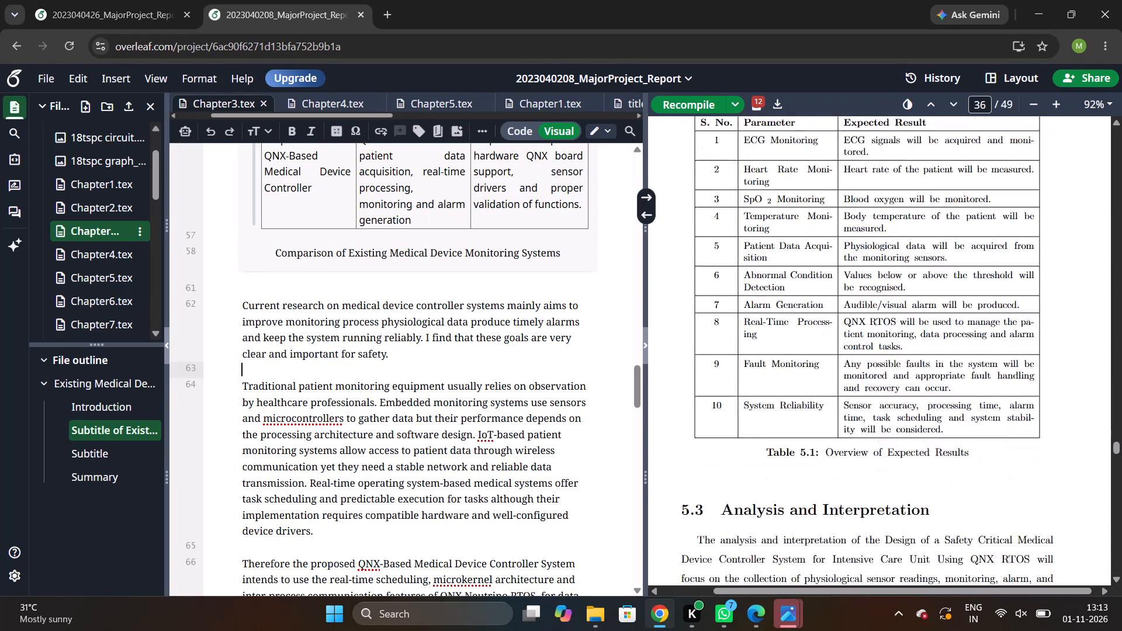
scroll(717, 297, down, 3)
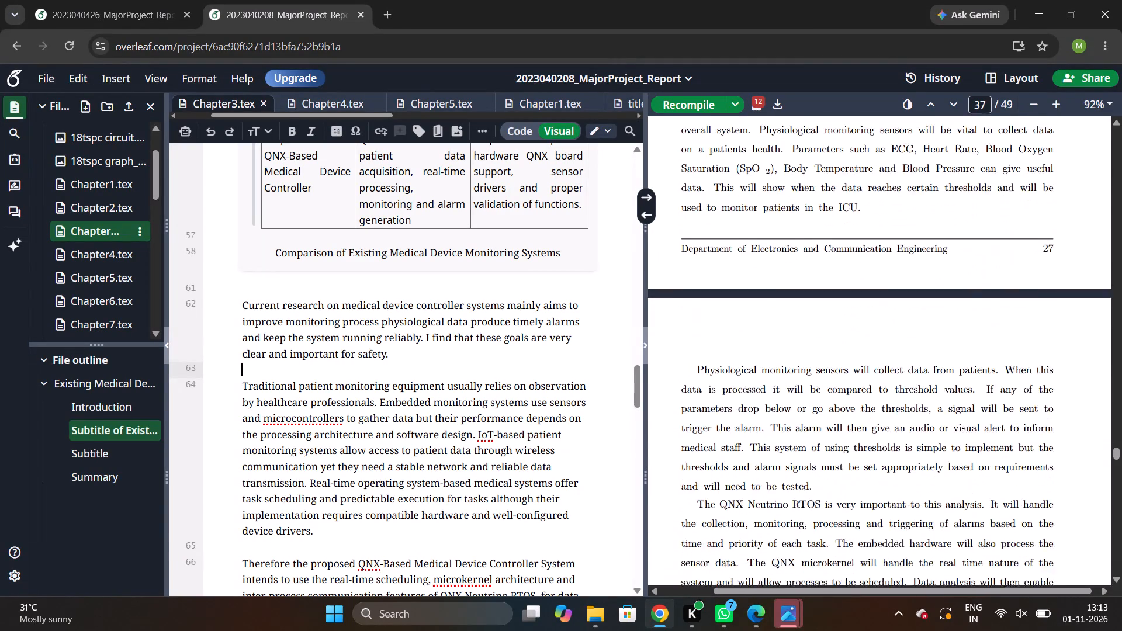
scroll(717, 297, down, 4)
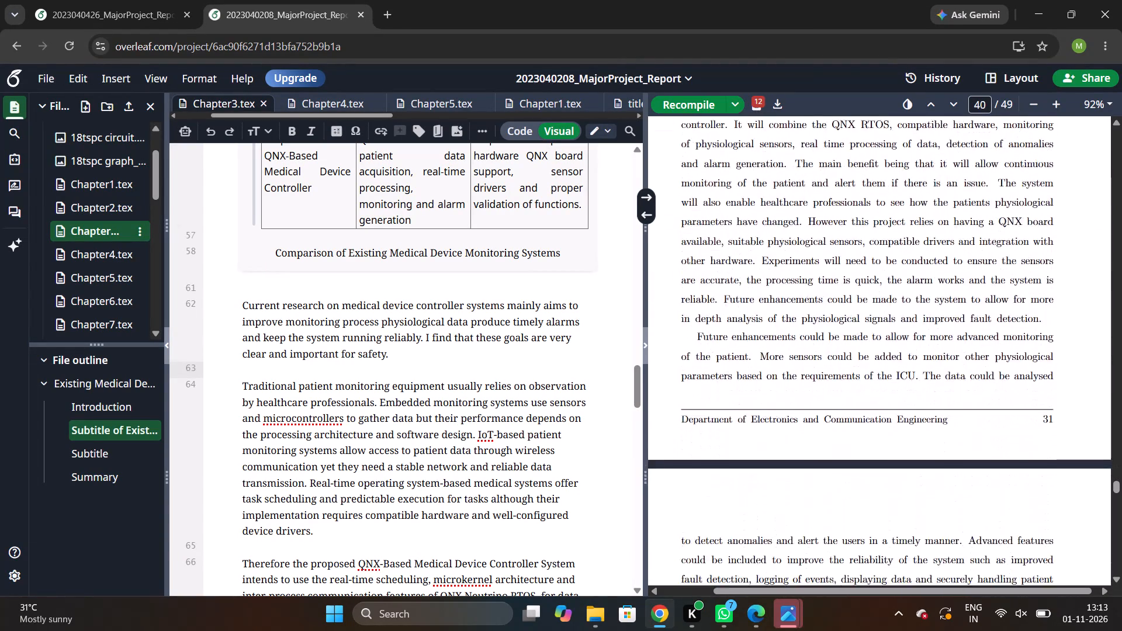
scroll(717, 297, down, 4)
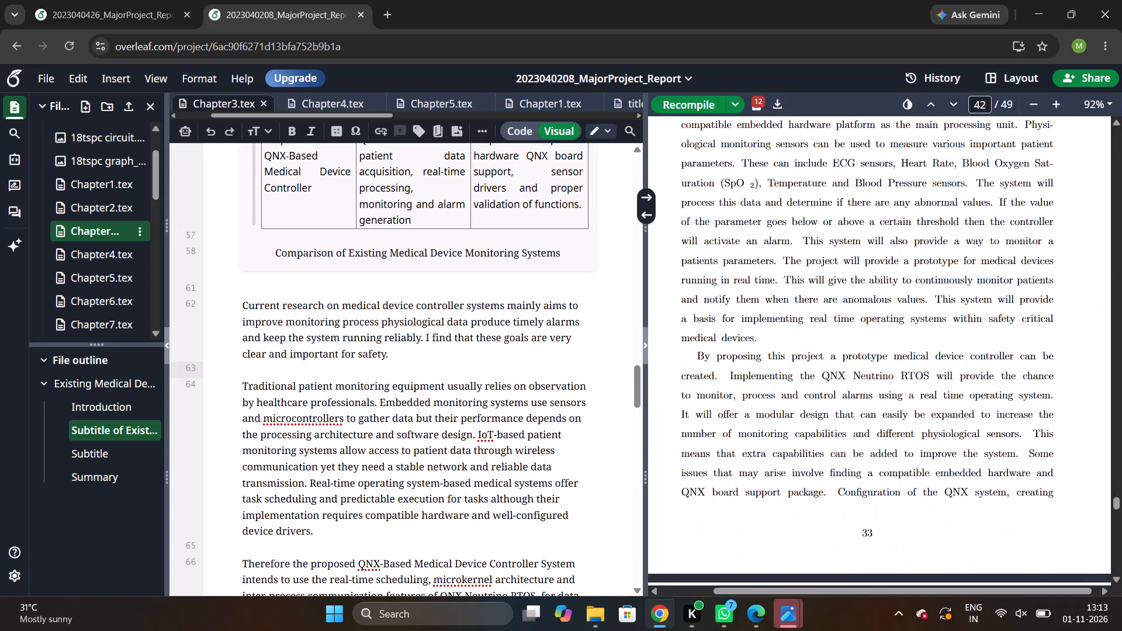
scroll(717, 297, down, 5)
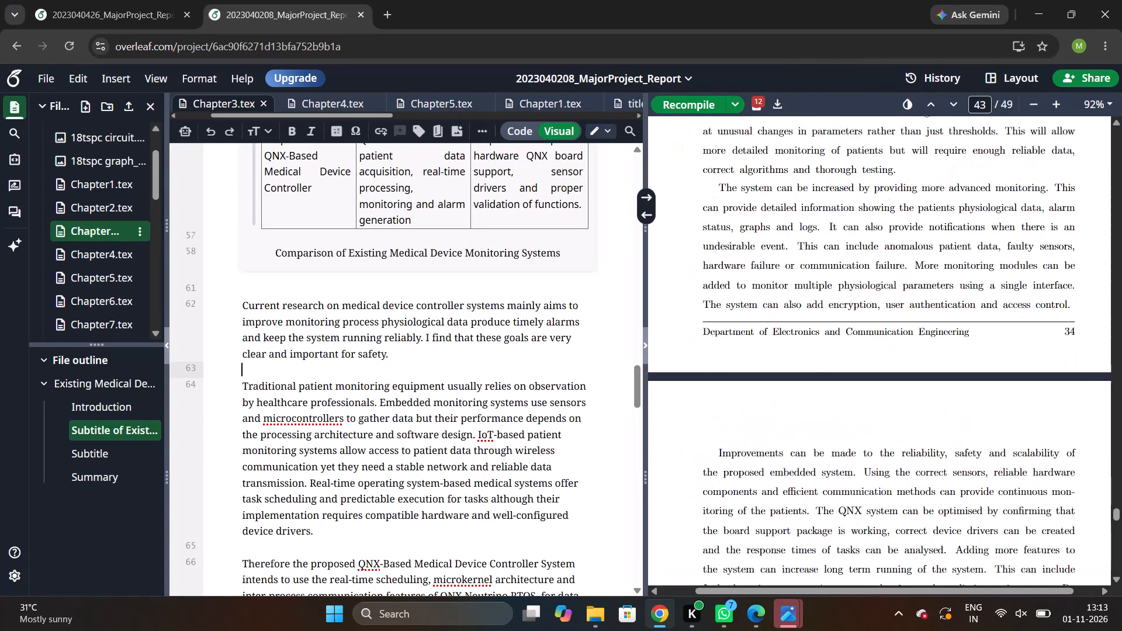
scroll(717, 297, down, 3)
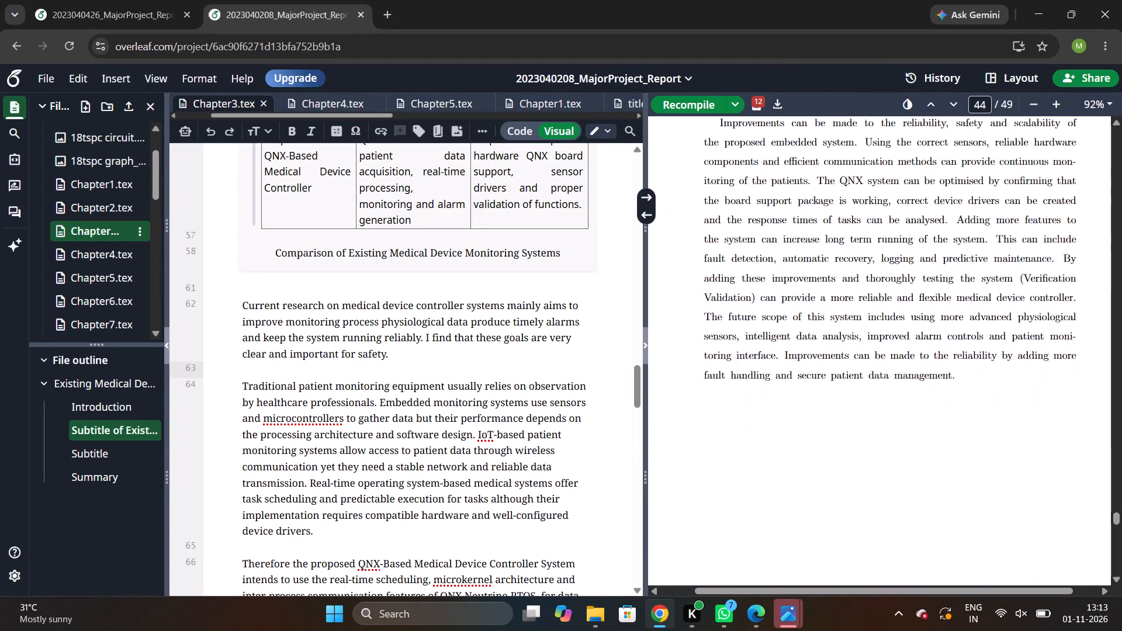
Examine the PDF pages on Program Outcomes, Program Specific Outcomes and Sustainable Development Goals, up to the Overall Impact section.
scroll(717, 297, down, 3)
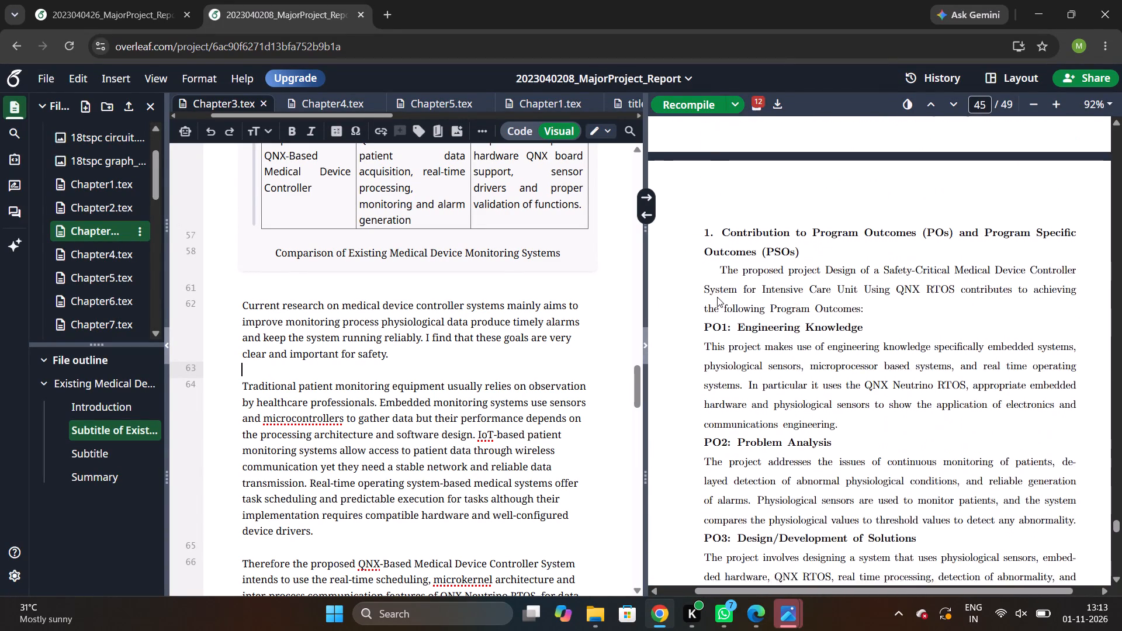
scroll(717, 297, down, 4)
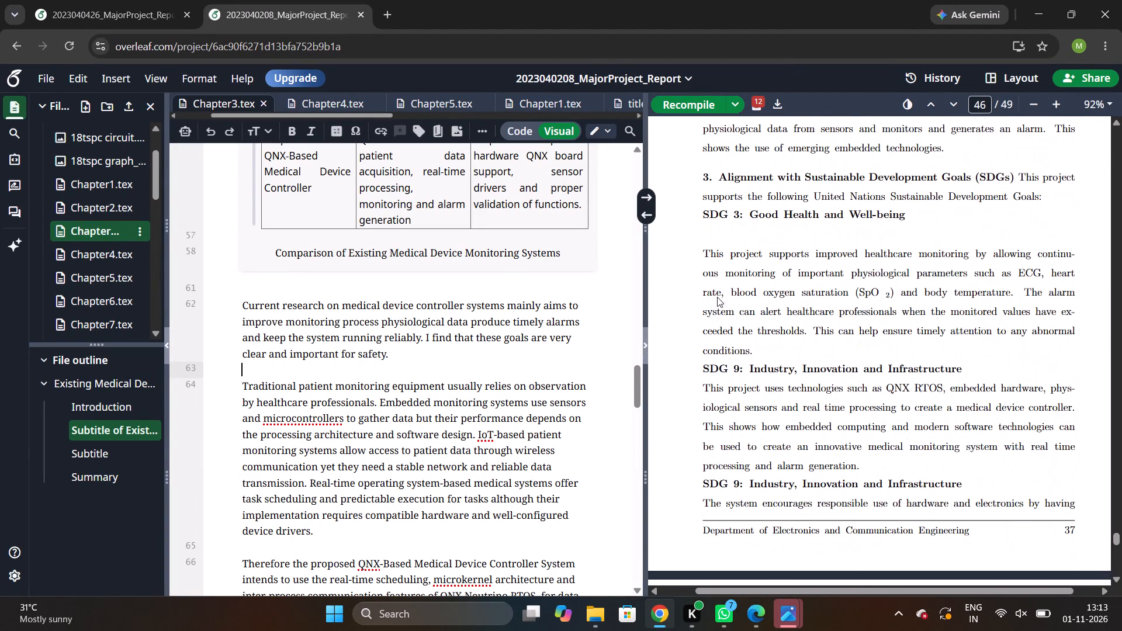
scroll(717, 297, down, 1)
scroll(717, 297, up, 1)
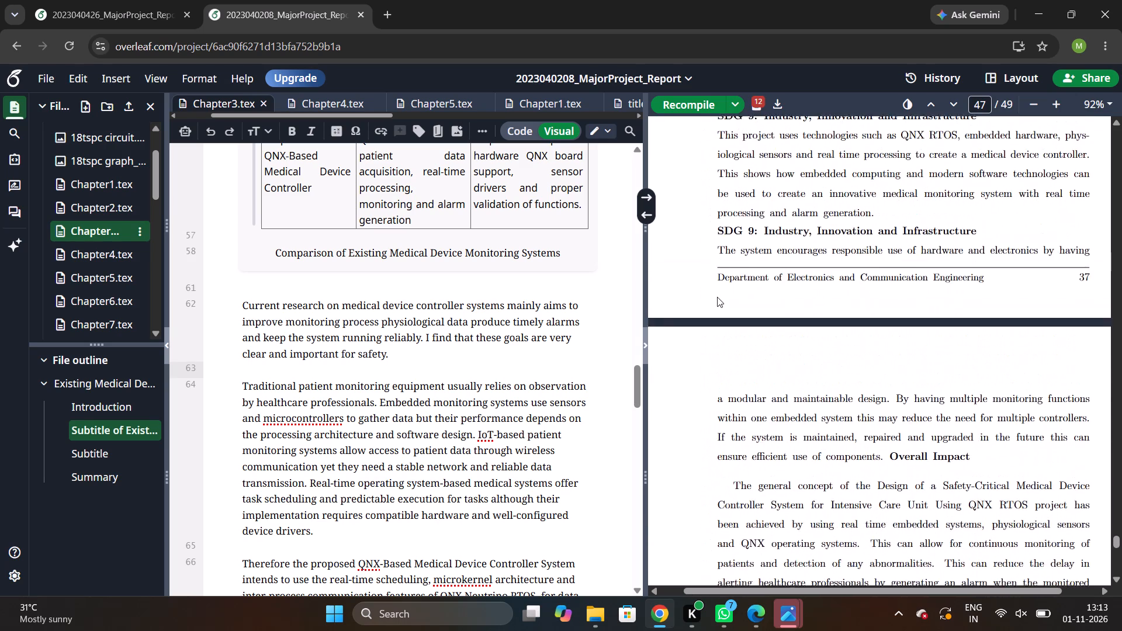
scroll(717, 297, up, 2)
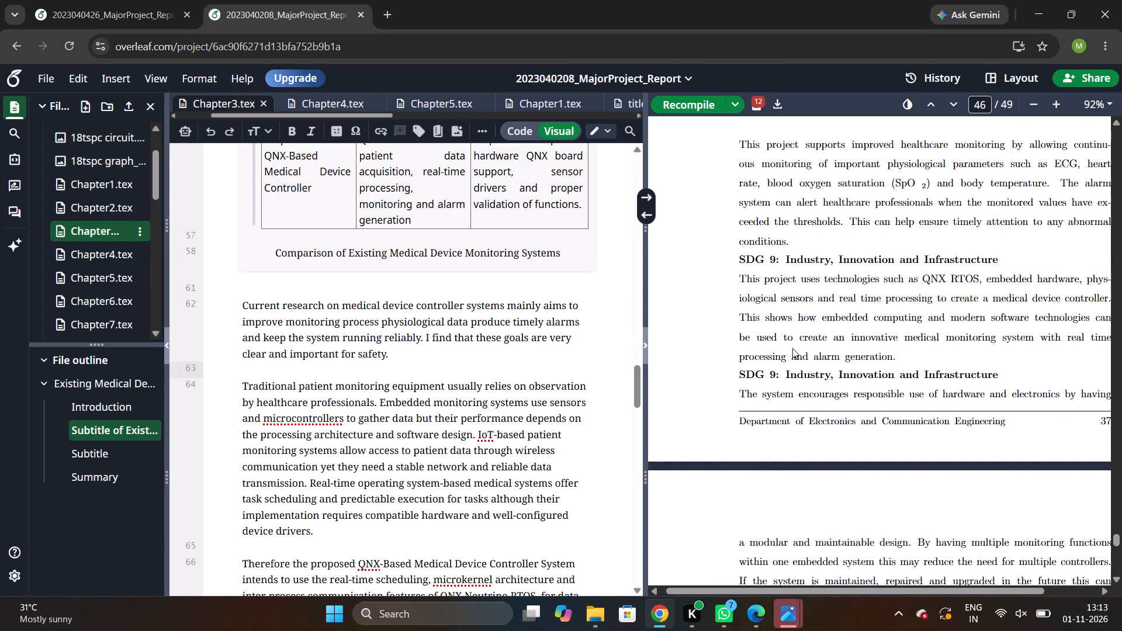
scroll(792, 349, down, 1)
scroll(796, 412, down, 1)
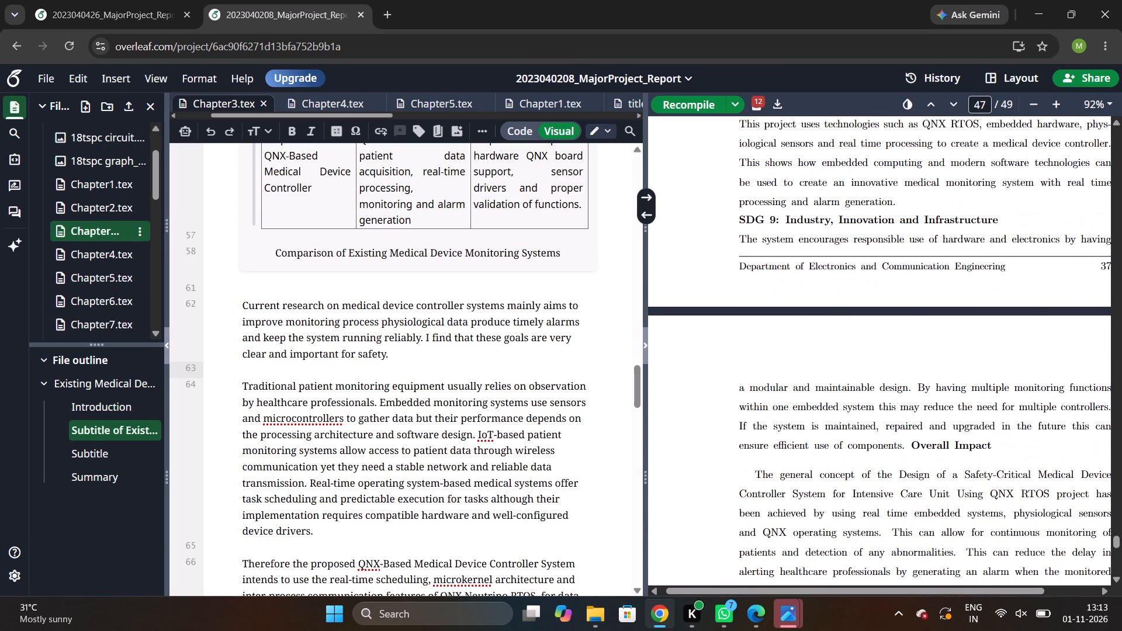
Locate the second "SDG 9: Industry, Innovation and Infrastructure" heading in Chapter7.tex and examine the surrounding SDG and PSO2 source text.
triple_click(830, 224)
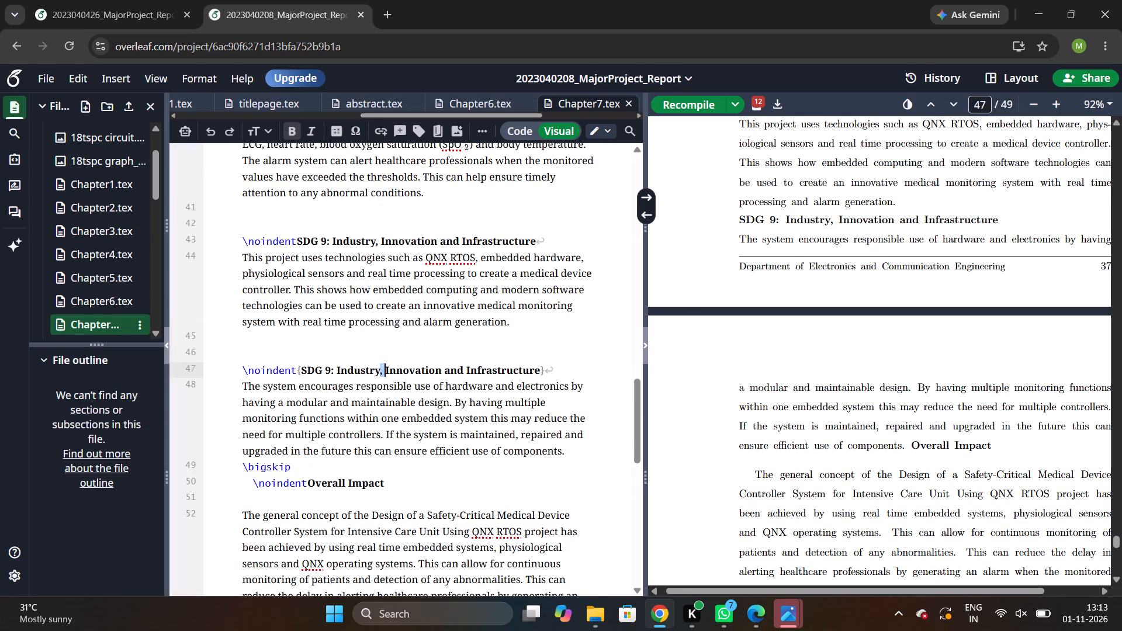
scroll(524, 414, up, 3)
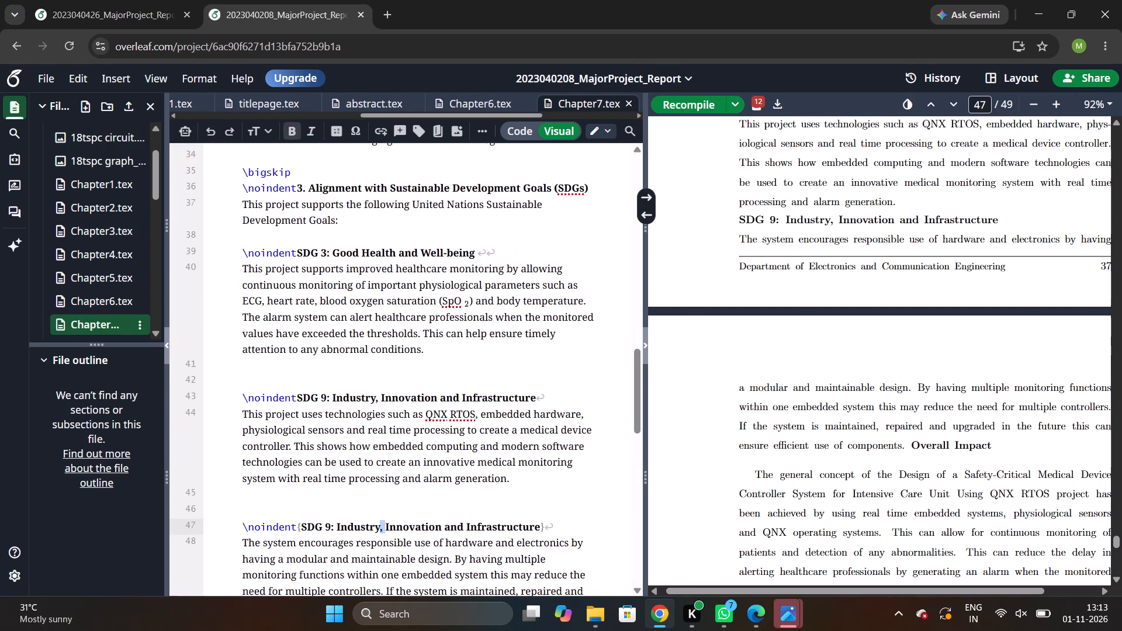
scroll(524, 414, up, 2)
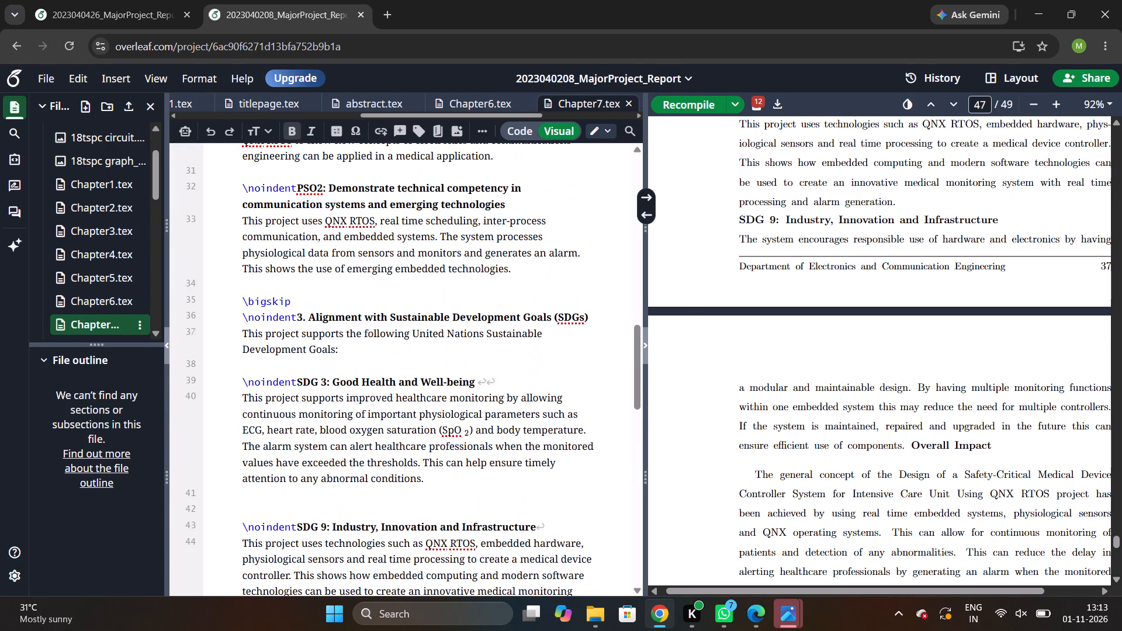
scroll(524, 414, up, 2)
scroll(524, 414, down, 1)
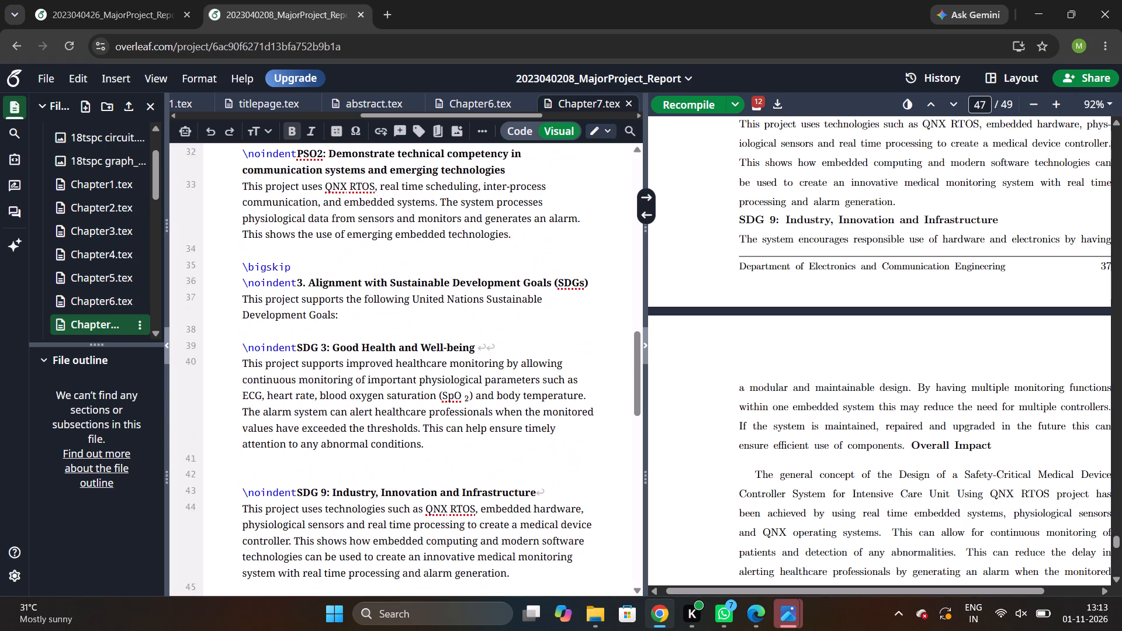
scroll(524, 414, down, 1)
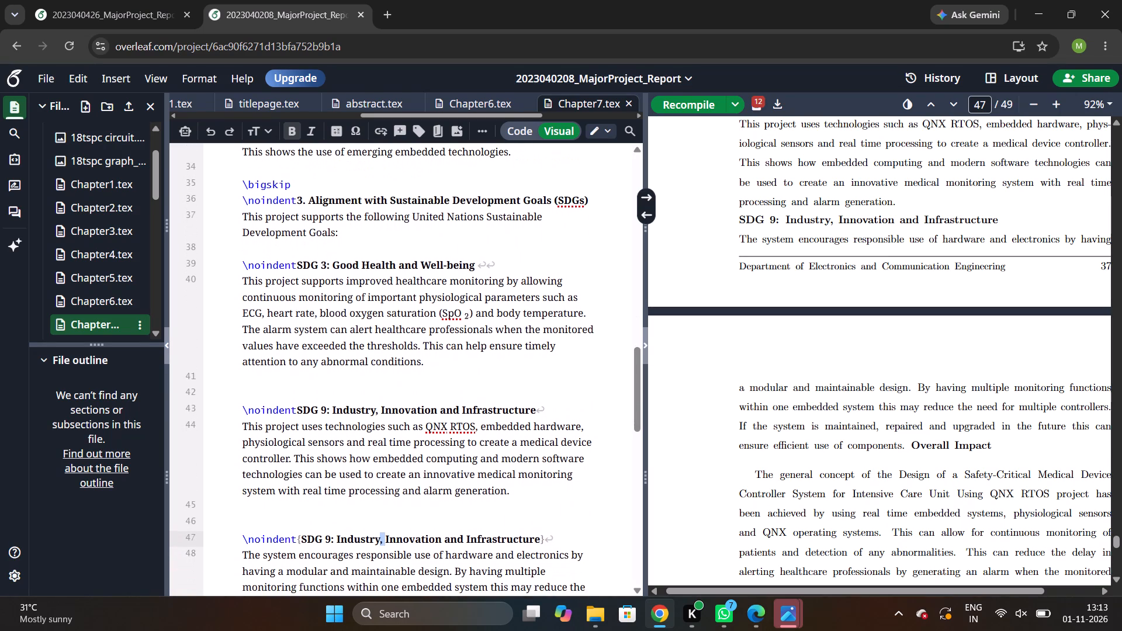
scroll(524, 414, down, 1)
Switch to the agriculture report and look through its Chapter3.tex source, including the existing systems comparison table and the Summary.
click(254, 13)
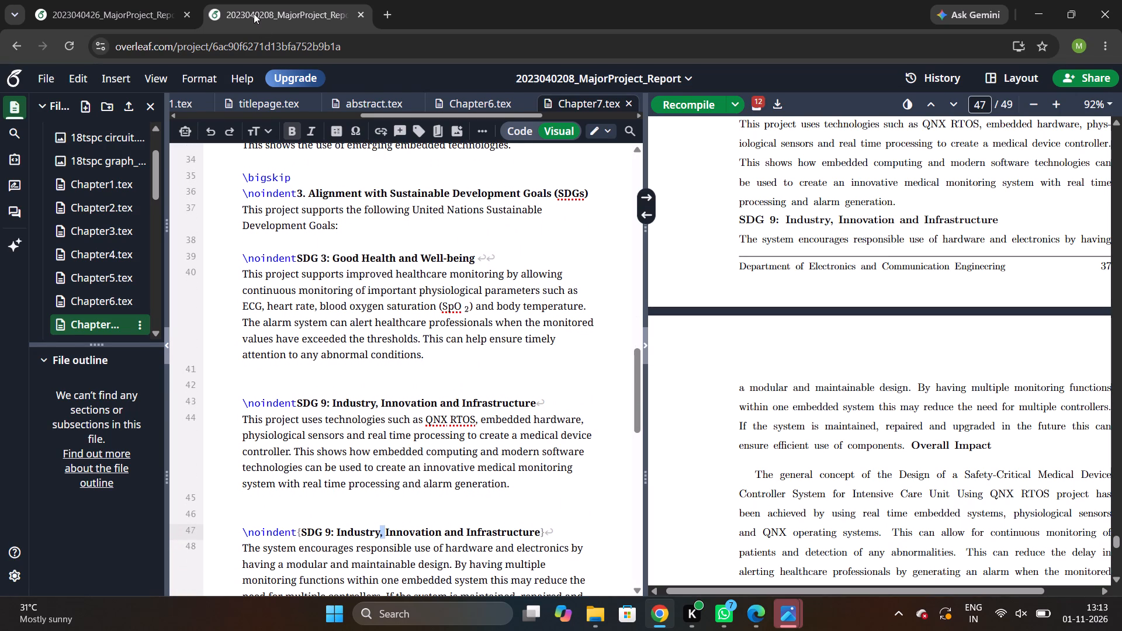
click(143, 3)
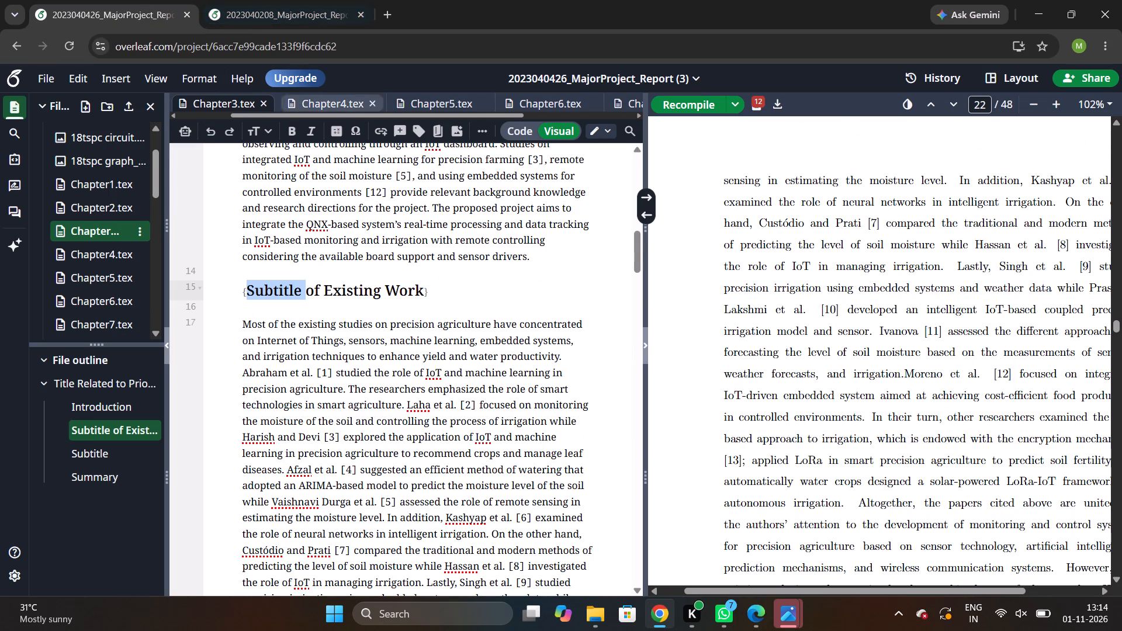
scroll(328, 299, down, 11)
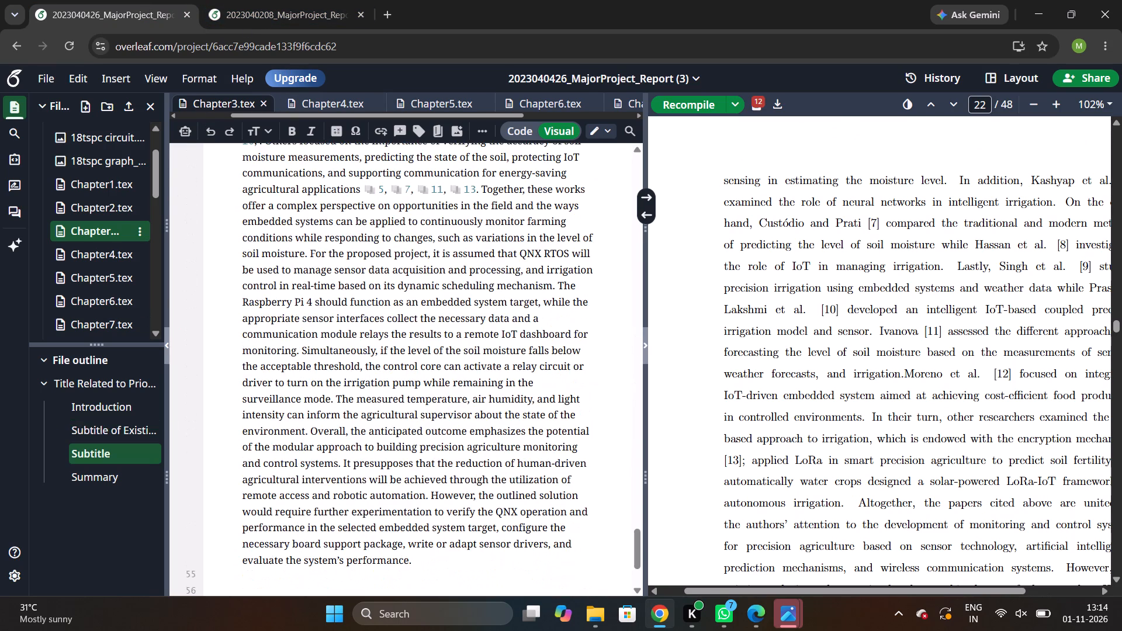
click(255, 9)
click(169, 0)
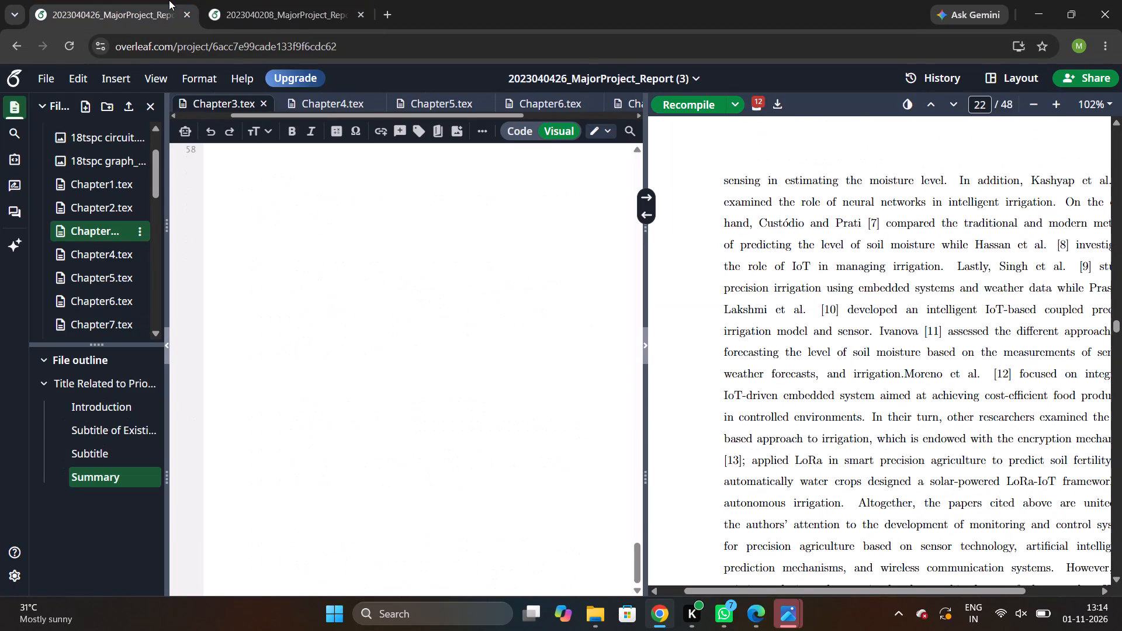
scroll(337, 280, up, 3)
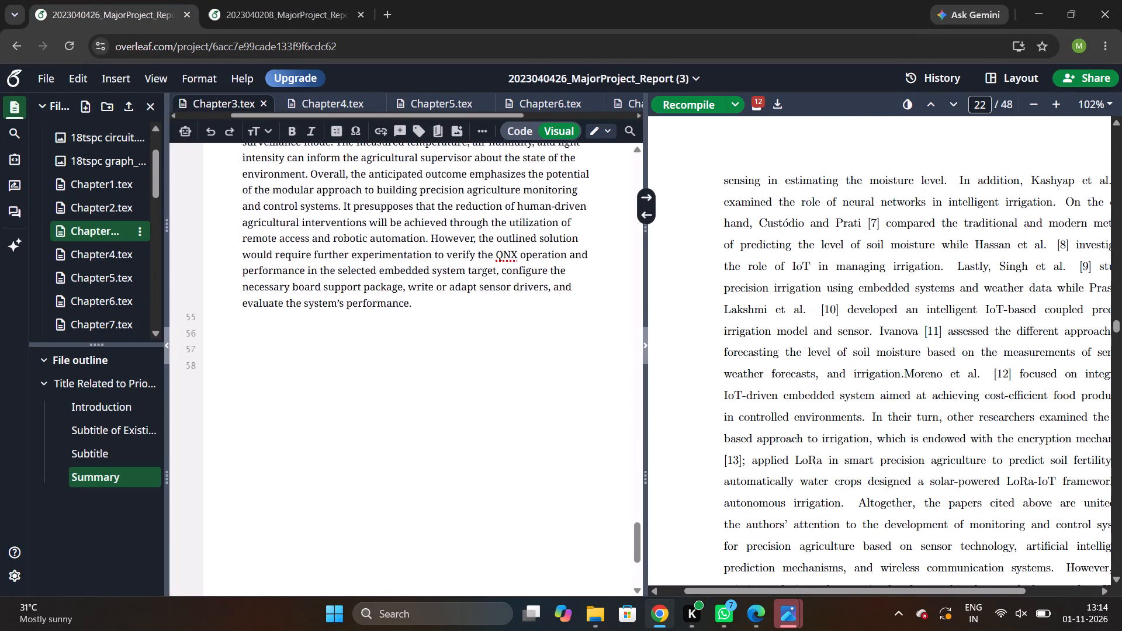
scroll(337, 280, up, 4)
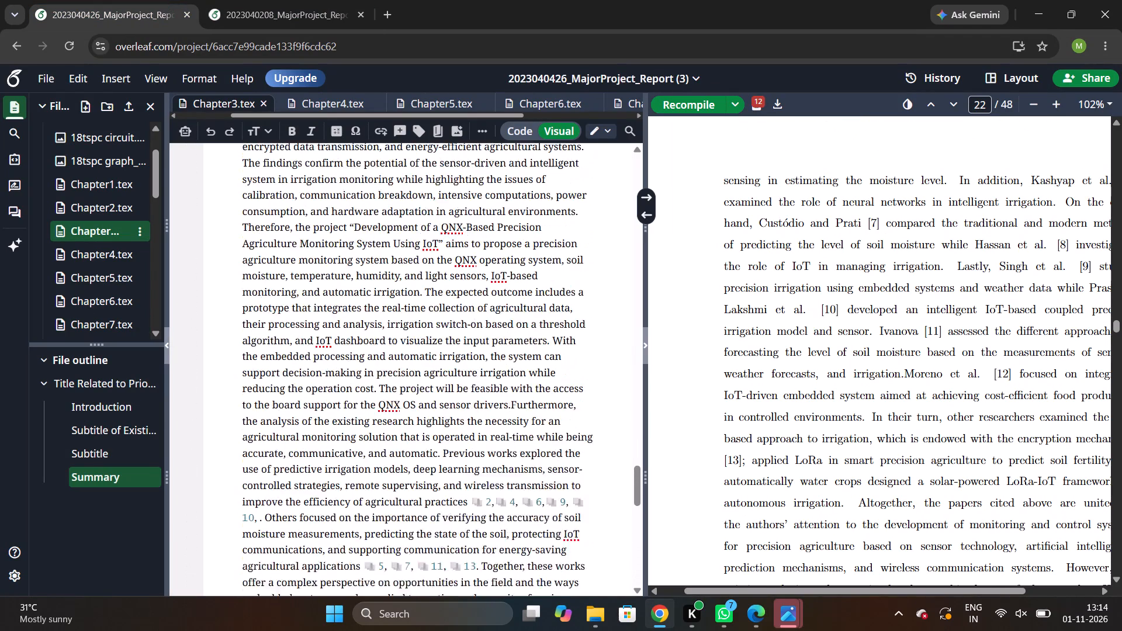
scroll(337, 280, up, 5)
scroll(337, 280, down, 2)
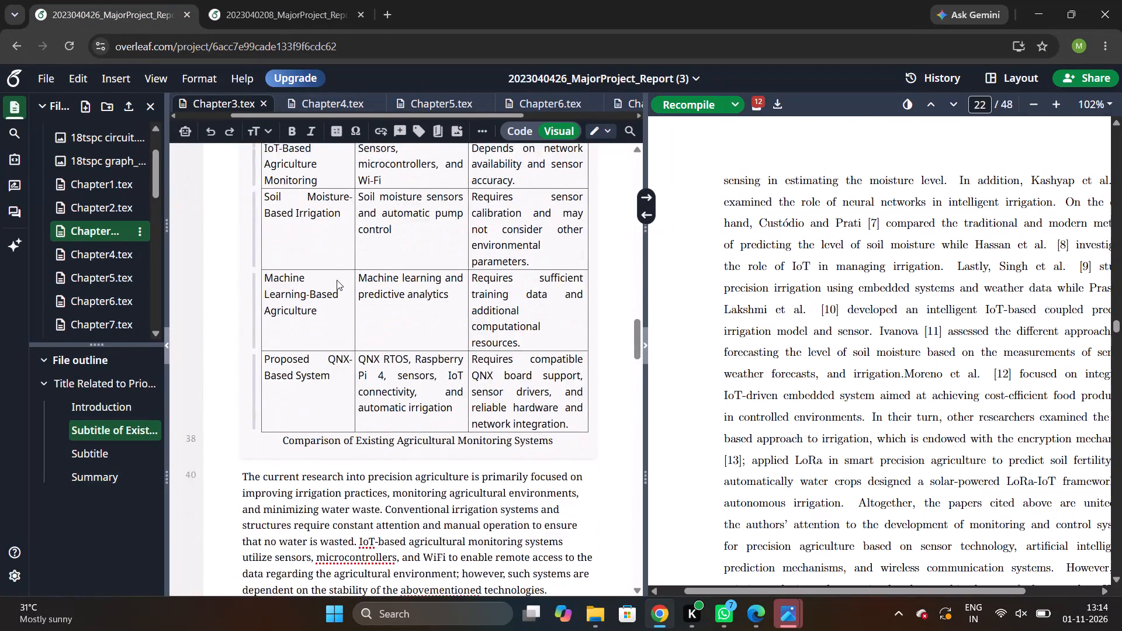
scroll(337, 280, down, 8)
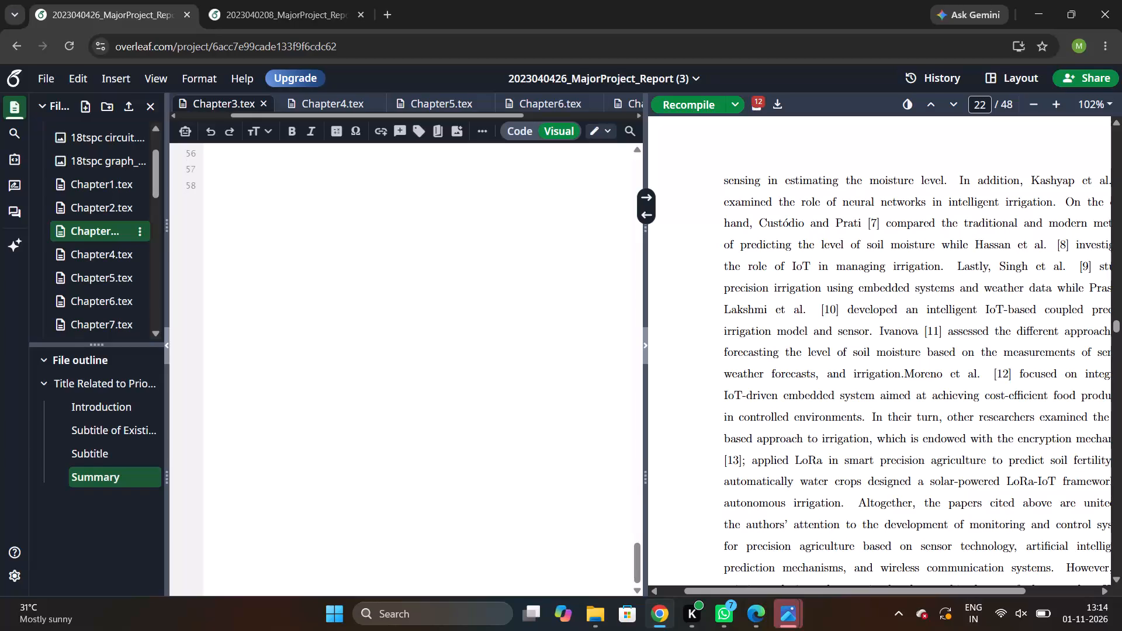
Look through the agriculture report's Chapter4.tex, Chapter5.tex and Chapter6.tex sources, up to the Future Scope of Work section.
click(128, 249)
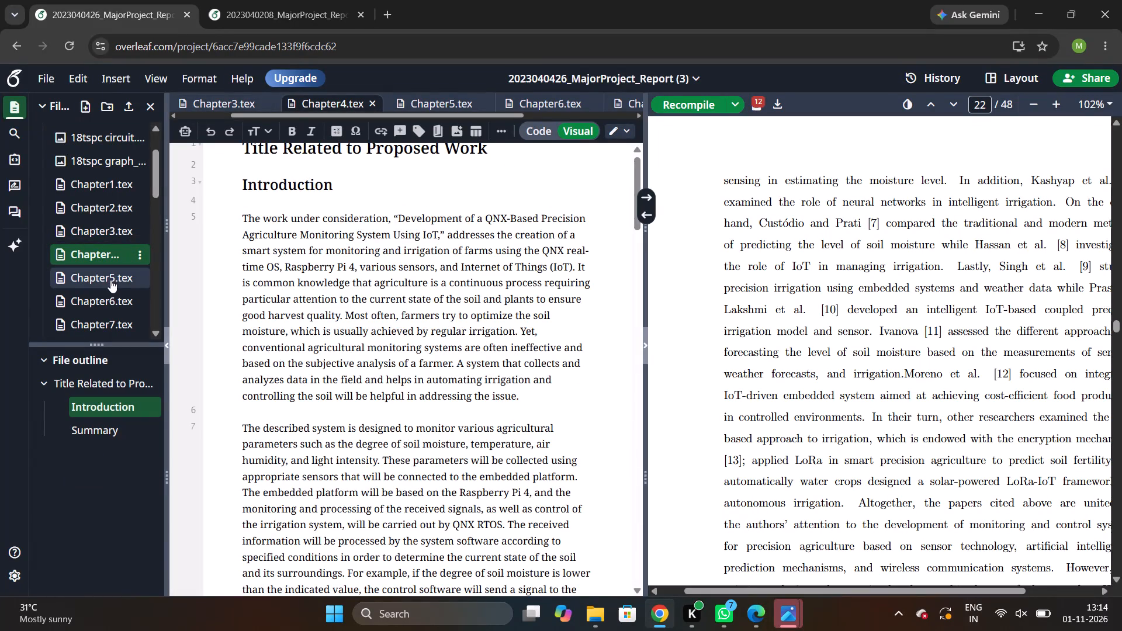
scroll(283, 285, down, 11)
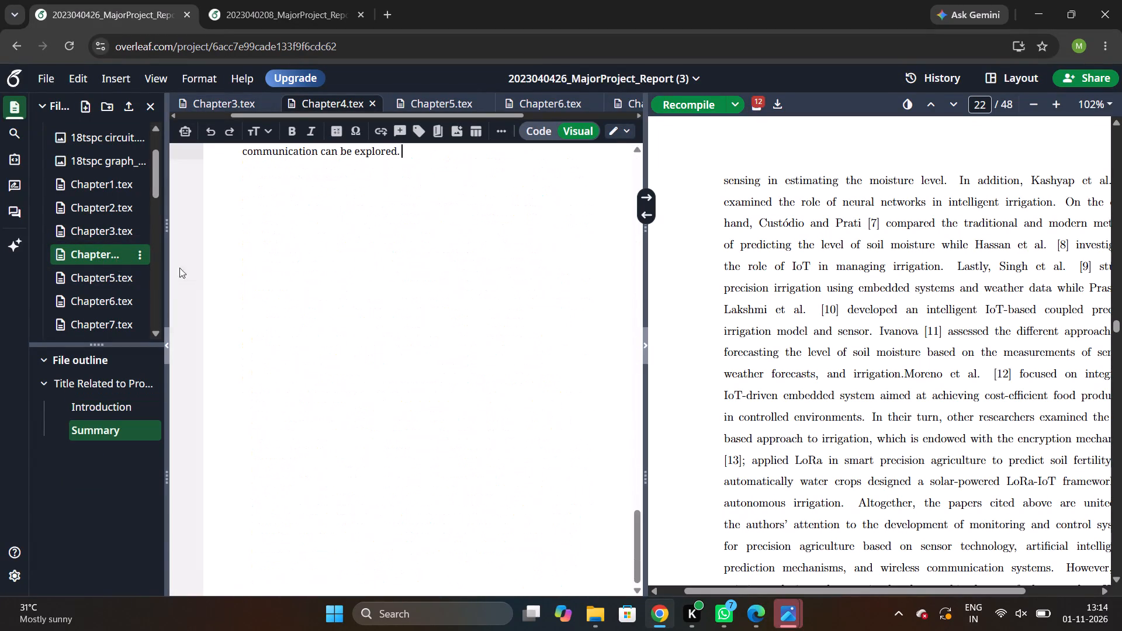
click(92, 276)
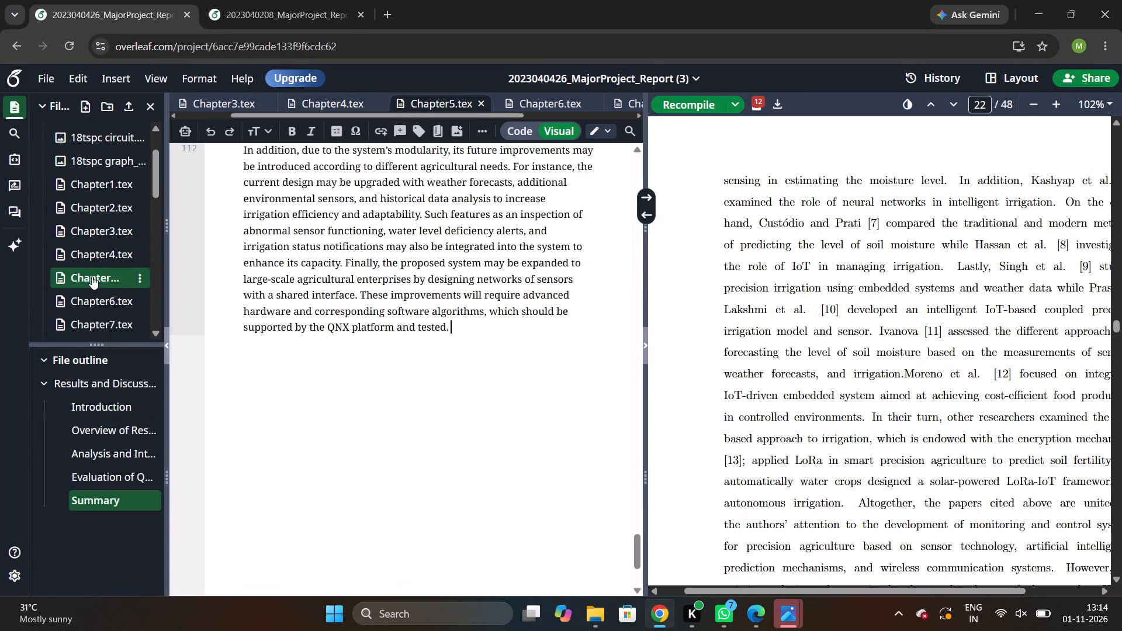
click(109, 299)
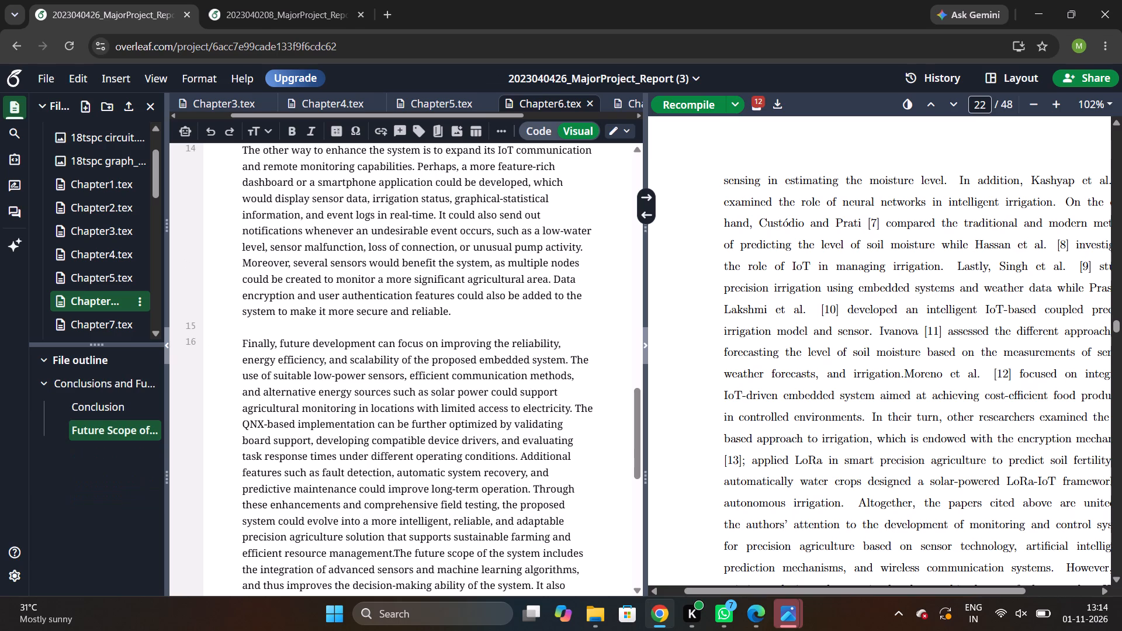
scroll(366, 382, down, 8)
scroll(366, 382, up, 6)
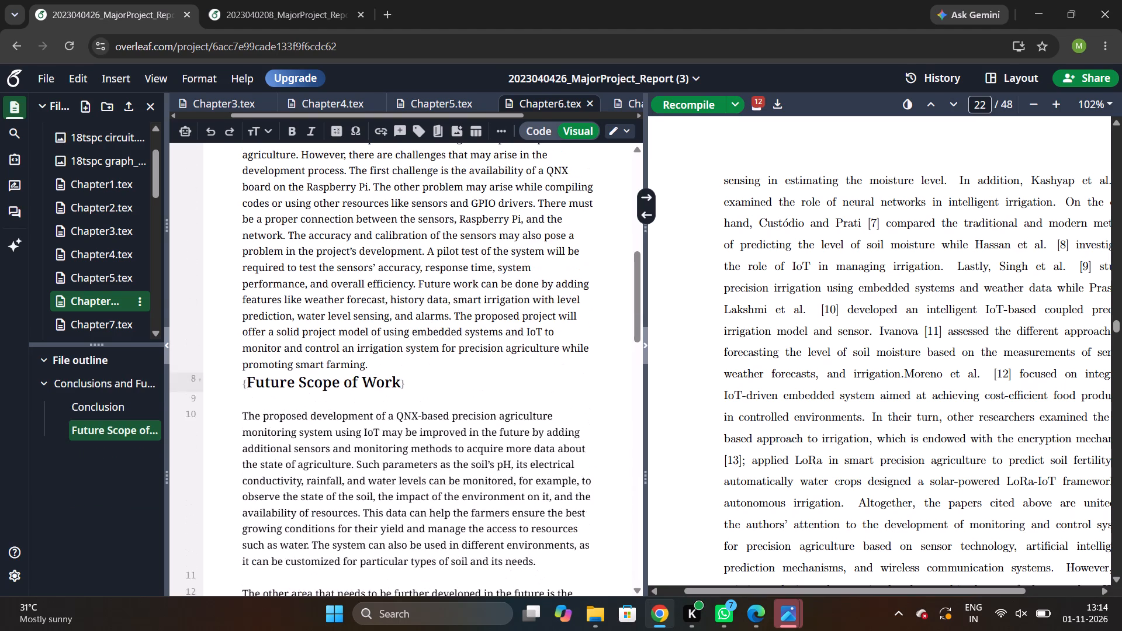
Open the agriculture report's Chapter7.tex and examine its source from PSO2 through the SDG headings to Overall Impact.
click(112, 321)
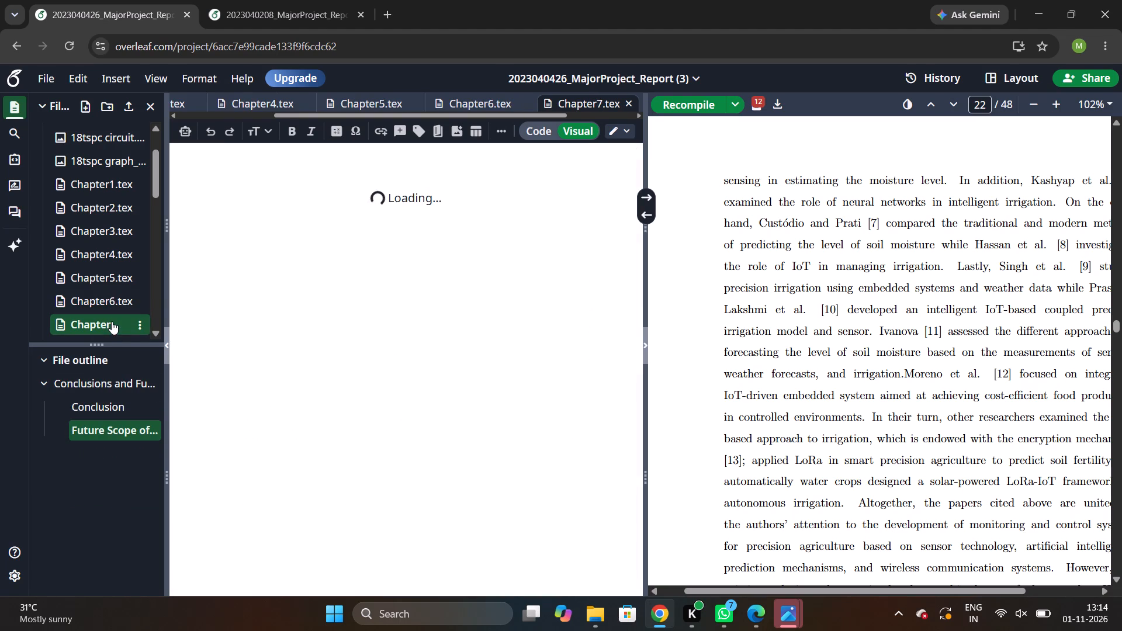
scroll(288, 365, down, 1)
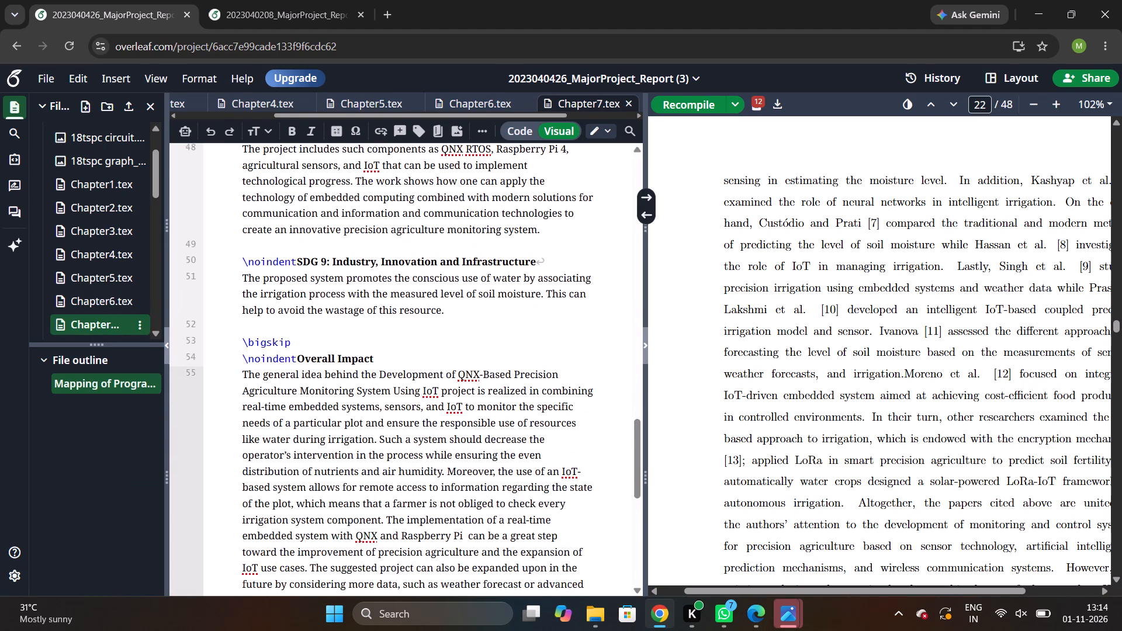
scroll(288, 365, up, 1)
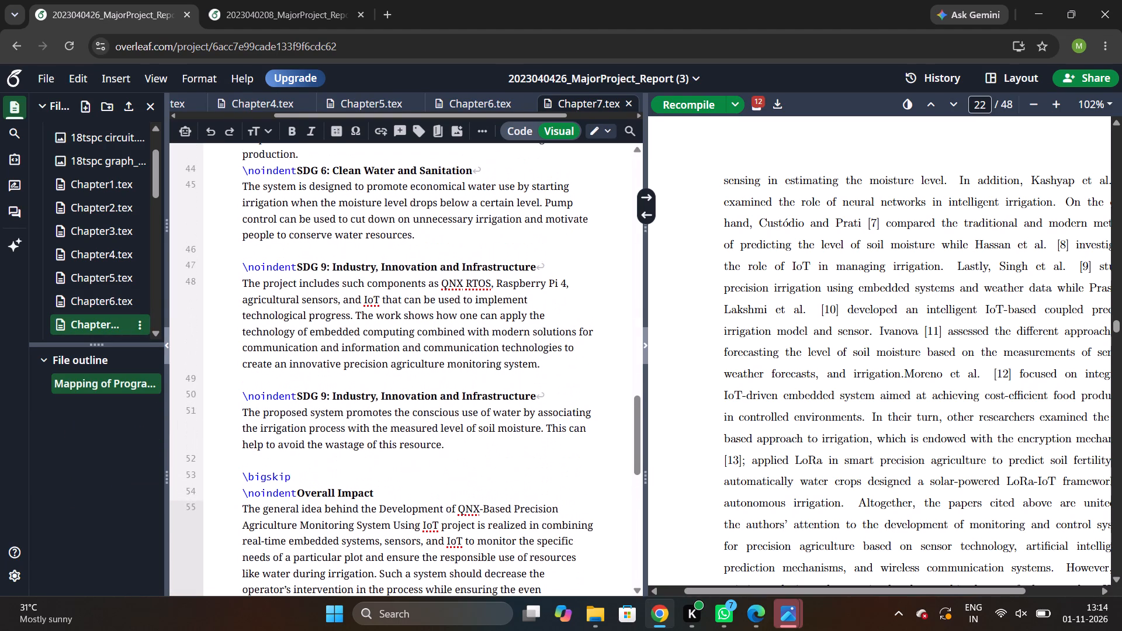
scroll(314, 387, up, 1)
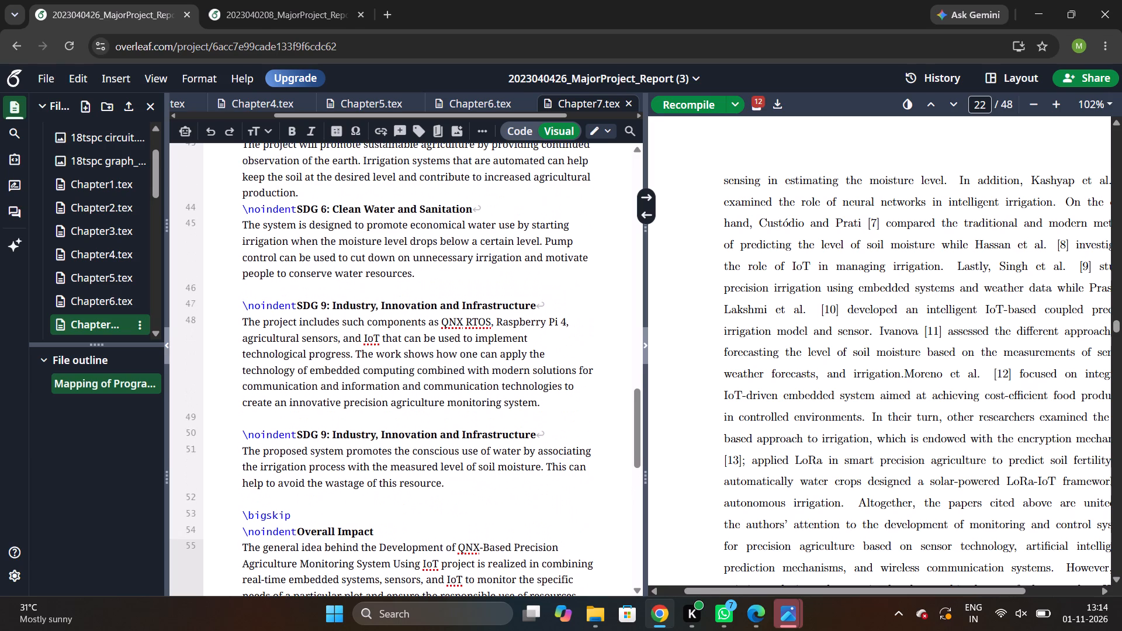
scroll(314, 387, up, 2)
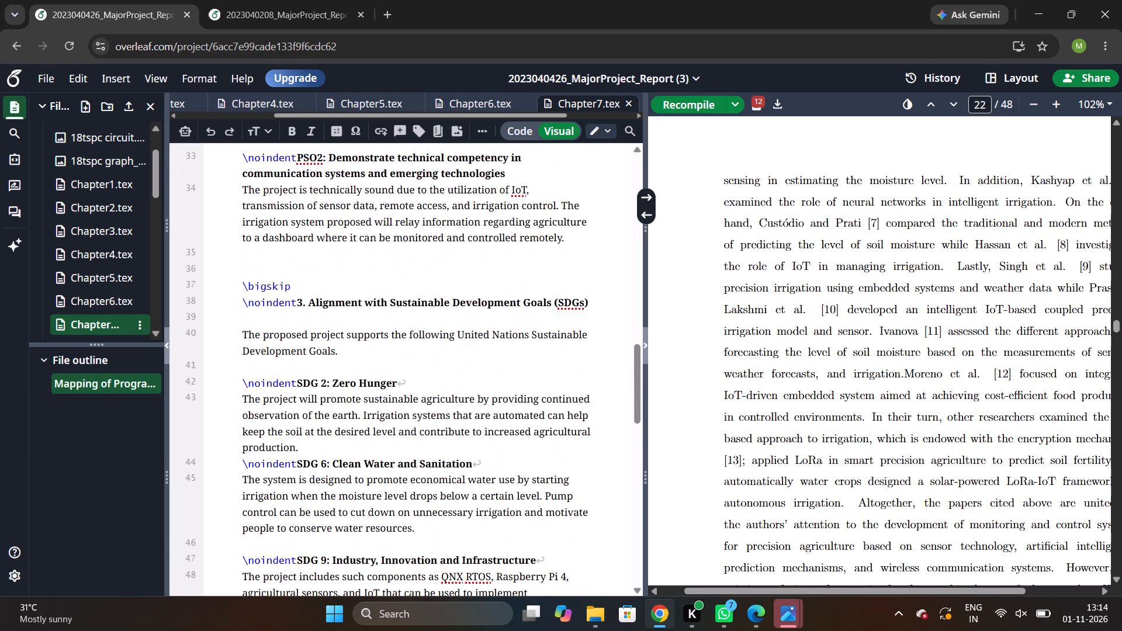
scroll(314, 387, down, 3)
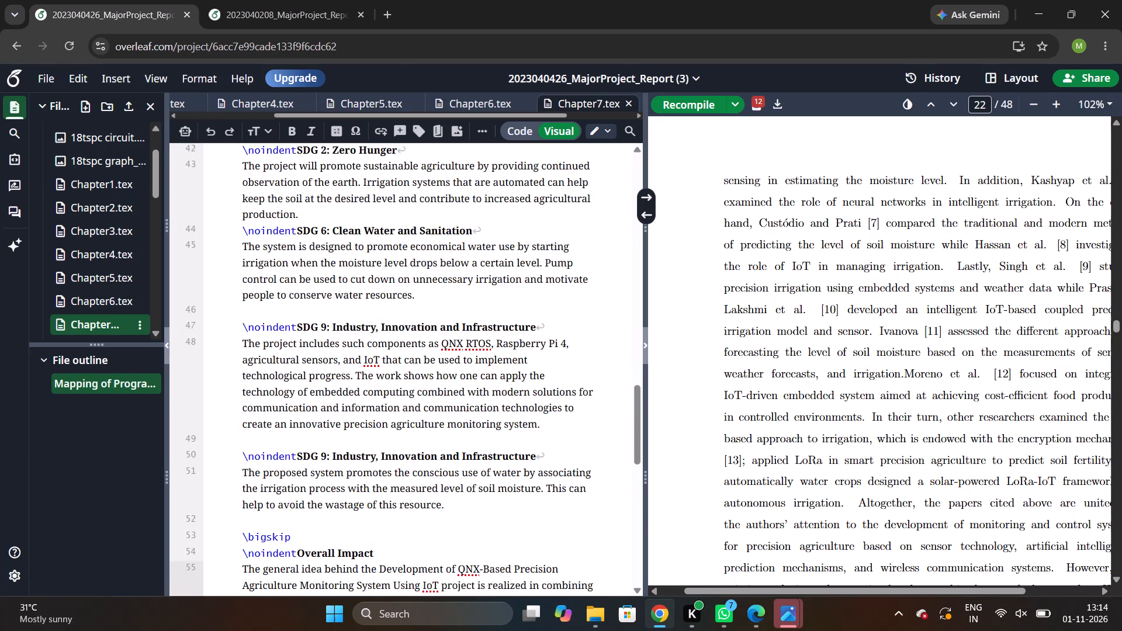
scroll(314, 387, down, 1)
Compare the SDG section source in the medical report's Chapter7.tex with the same section of the agriculture report.
click(232, 0)
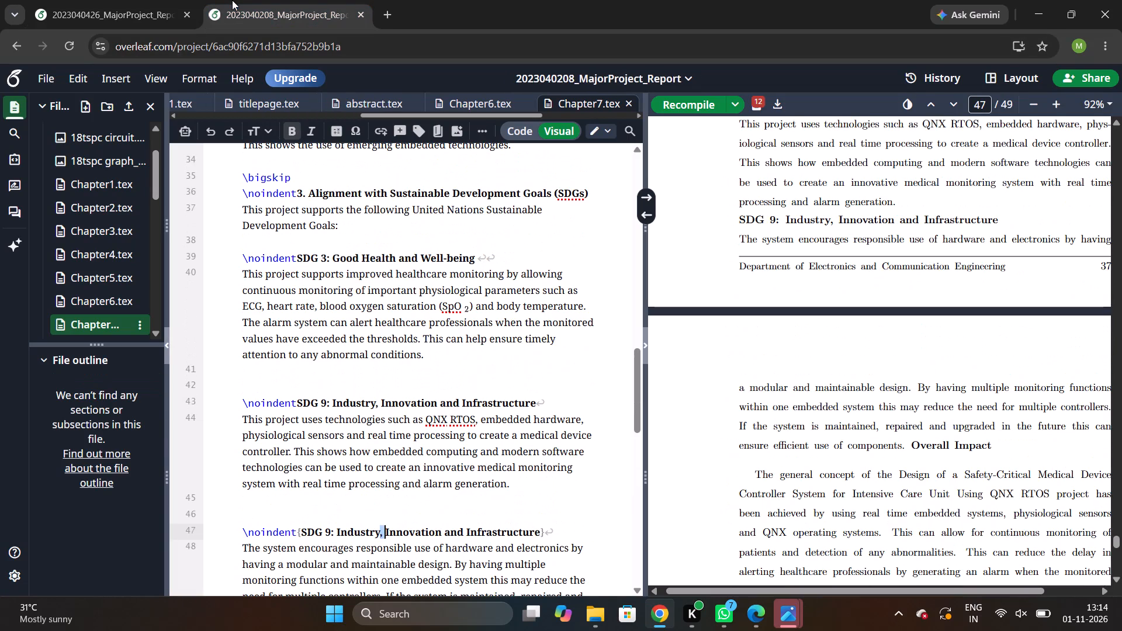
click(259, 74)
click(303, 220)
scroll(303, 220, down, 1)
scroll(303, 220, up, 1)
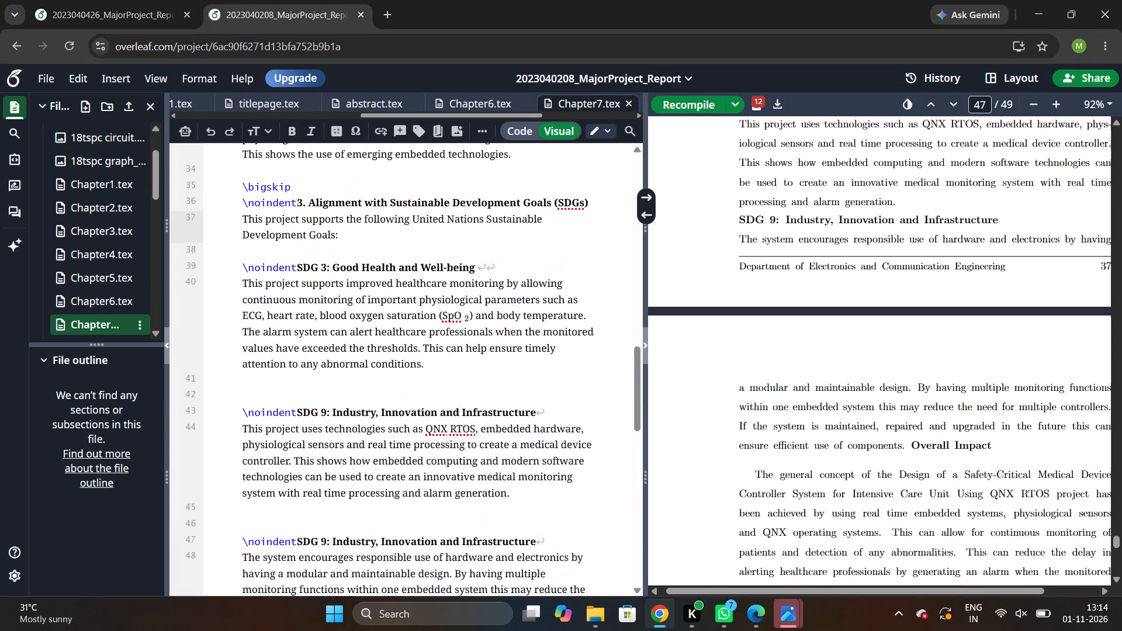
scroll(303, 220, up, 2)
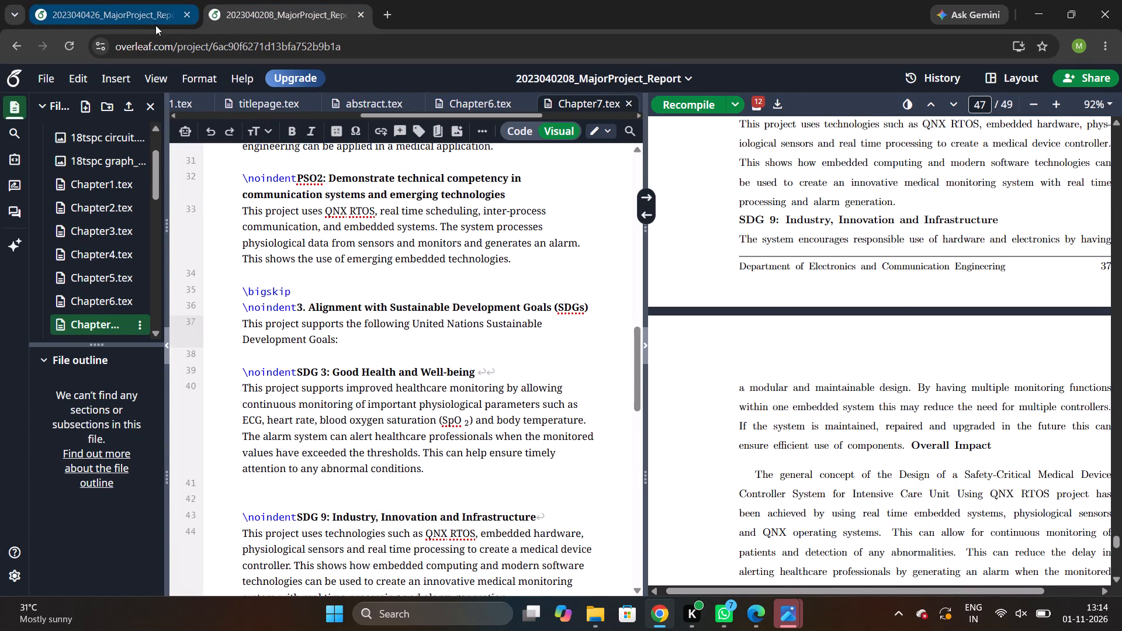
click(101, 0)
scroll(282, 282, up, 1)
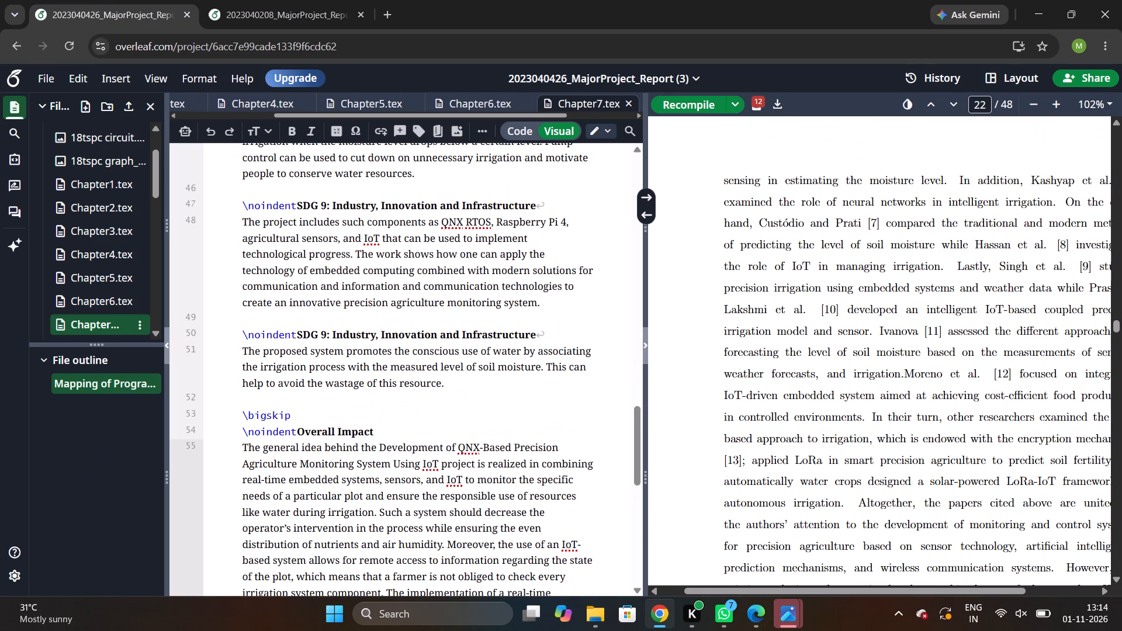
scroll(282, 282, up, 1)
scroll(282, 282, down, 2)
scroll(282, 282, up, 3)
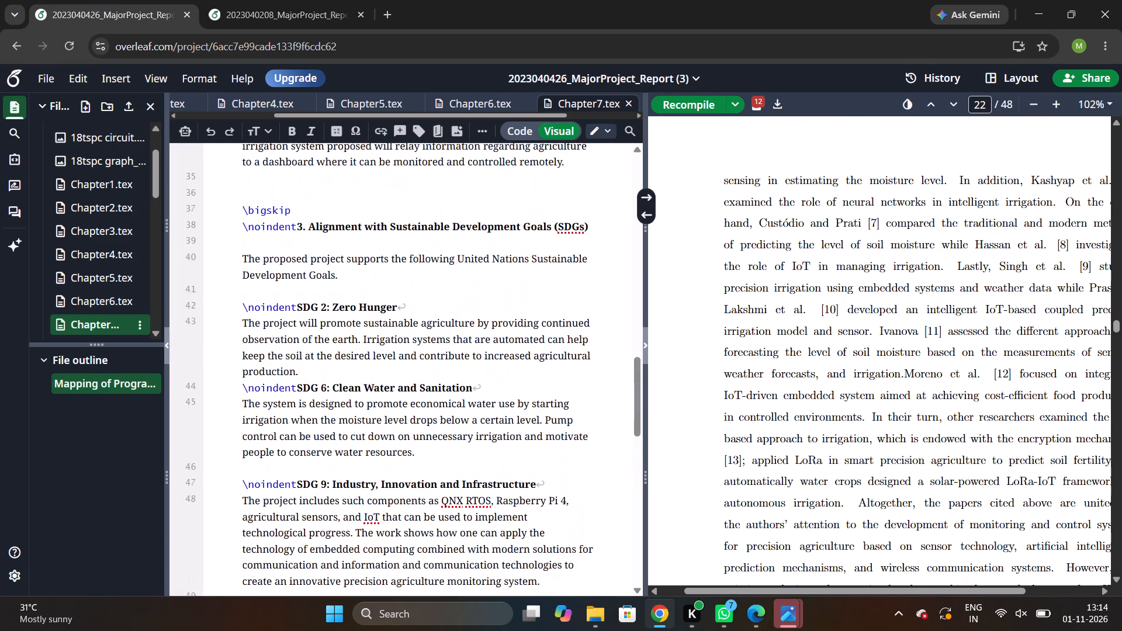
scroll(341, 268, down, 1)
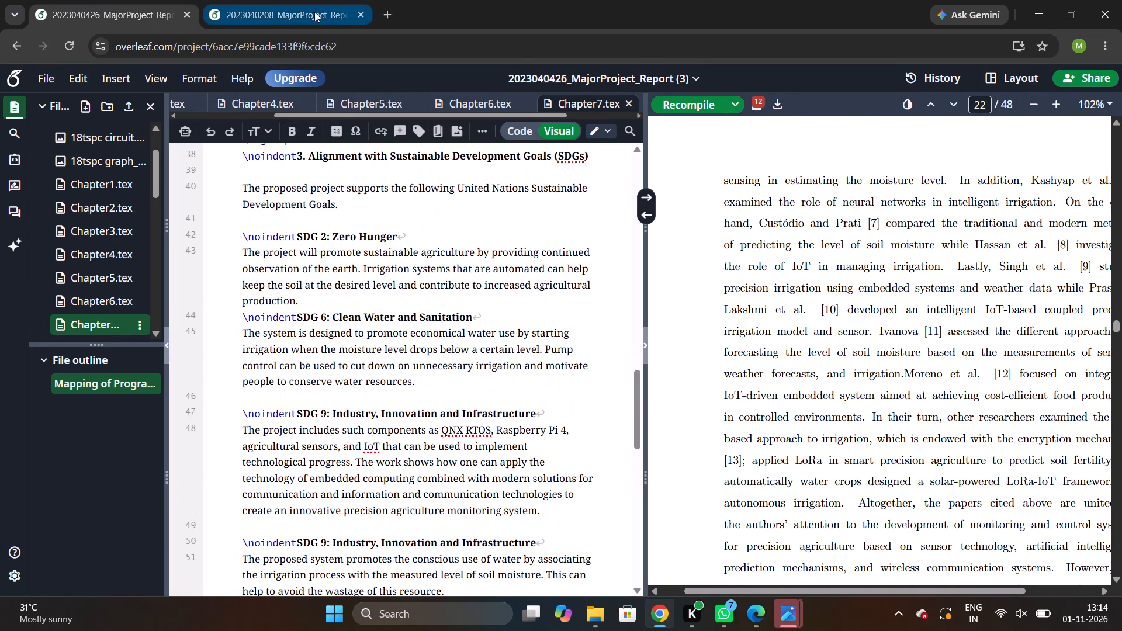
click(279, 0)
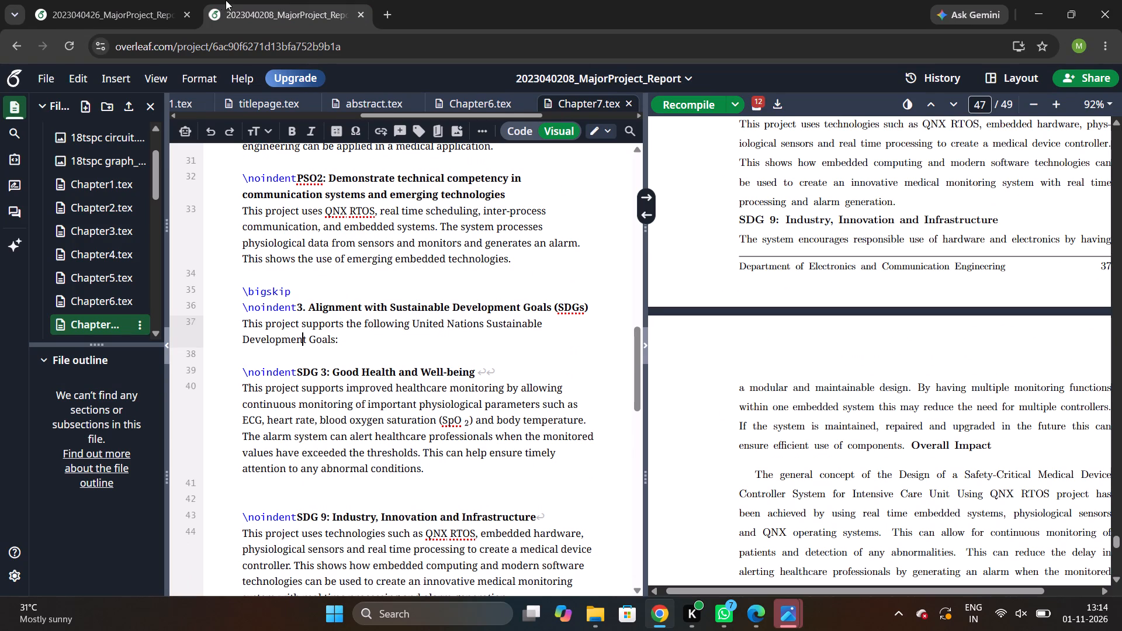
click(220, 0)
double_click(268, 7)
Insert blank lines before and after the \bigskip above "Overall Impact" in the medical report's Chapter7.tex, recompile and check the heading's placement.
double_click(929, 445)
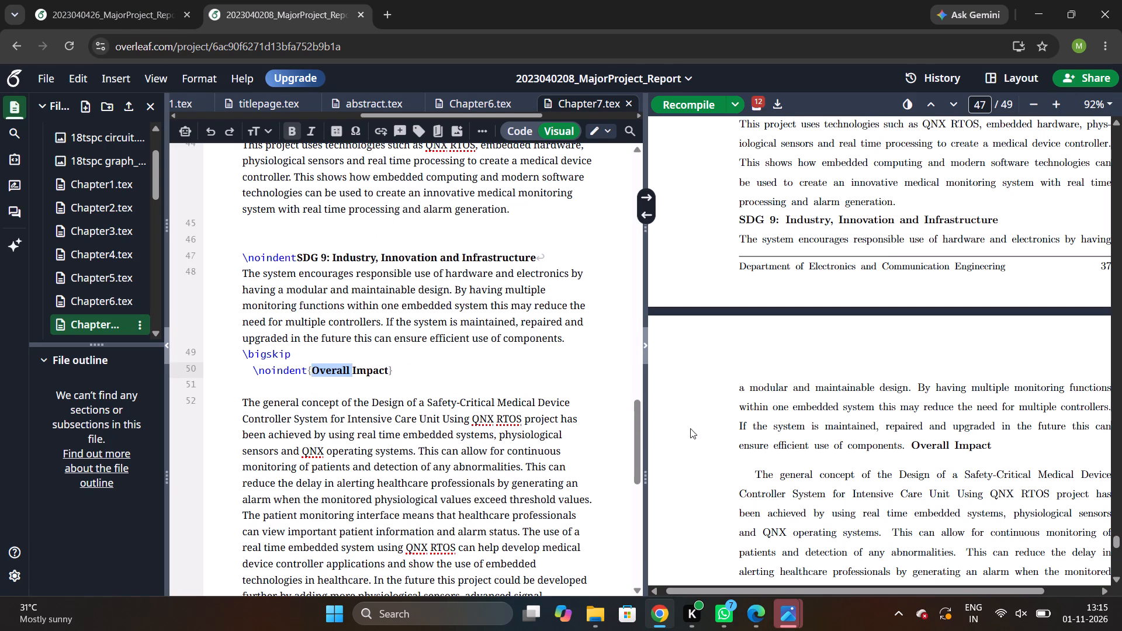
click(334, 349)
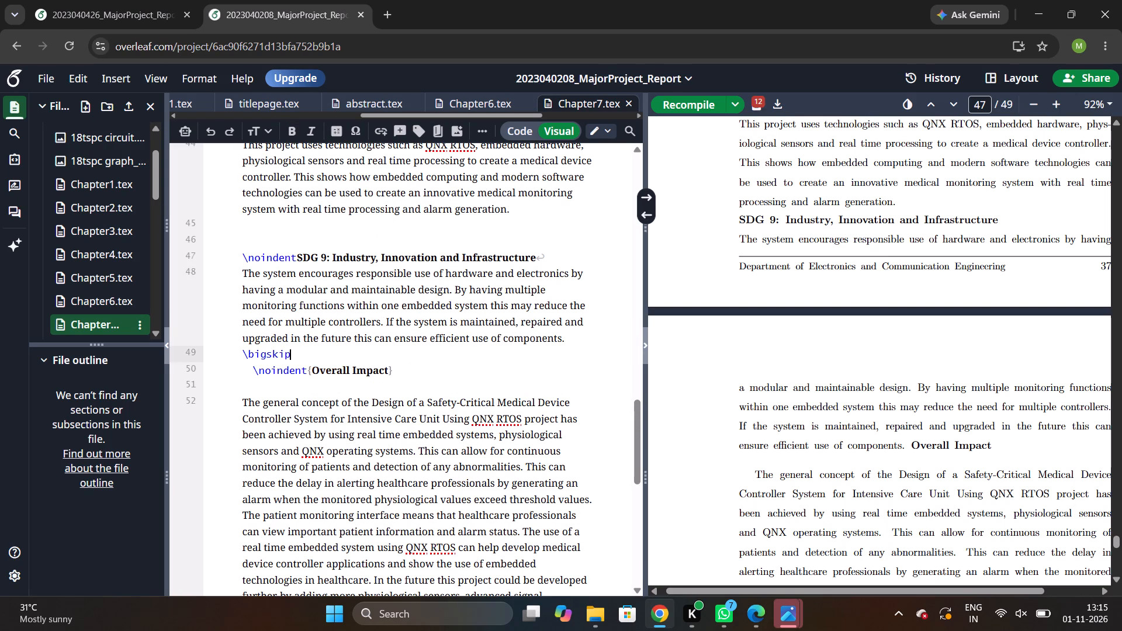
key(Return)
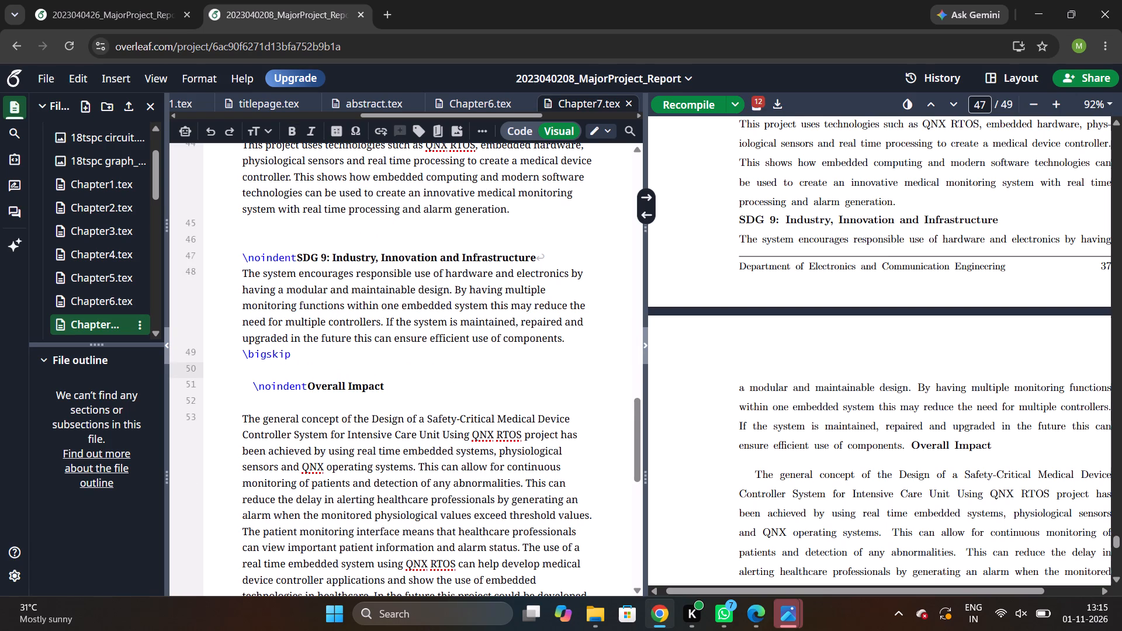
click(567, 339)
key(Return)
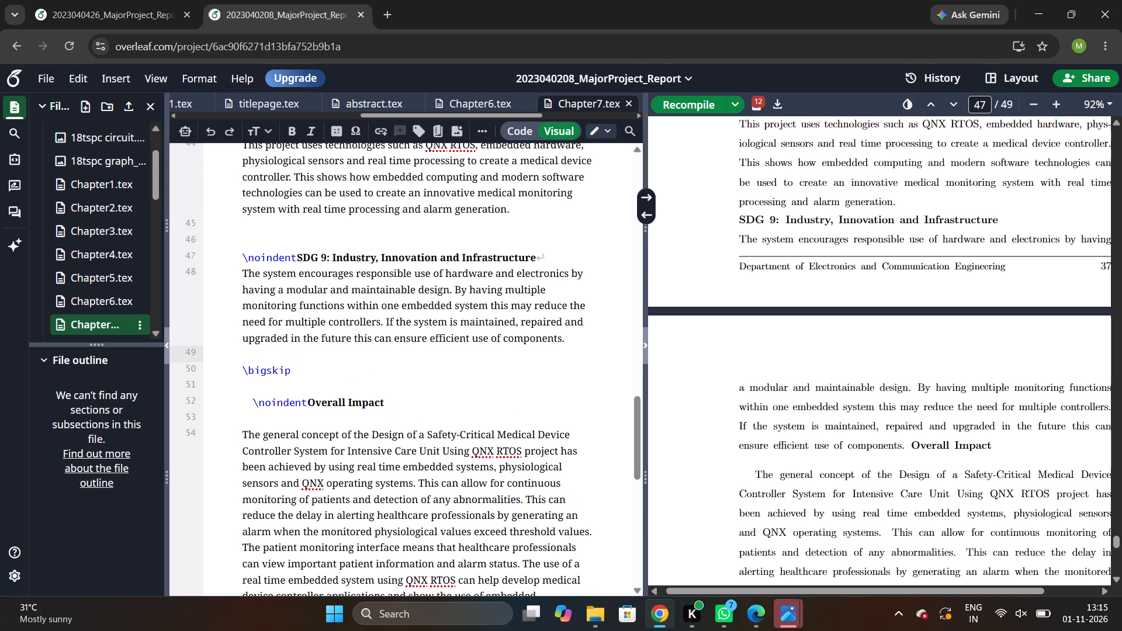
click(695, 104)
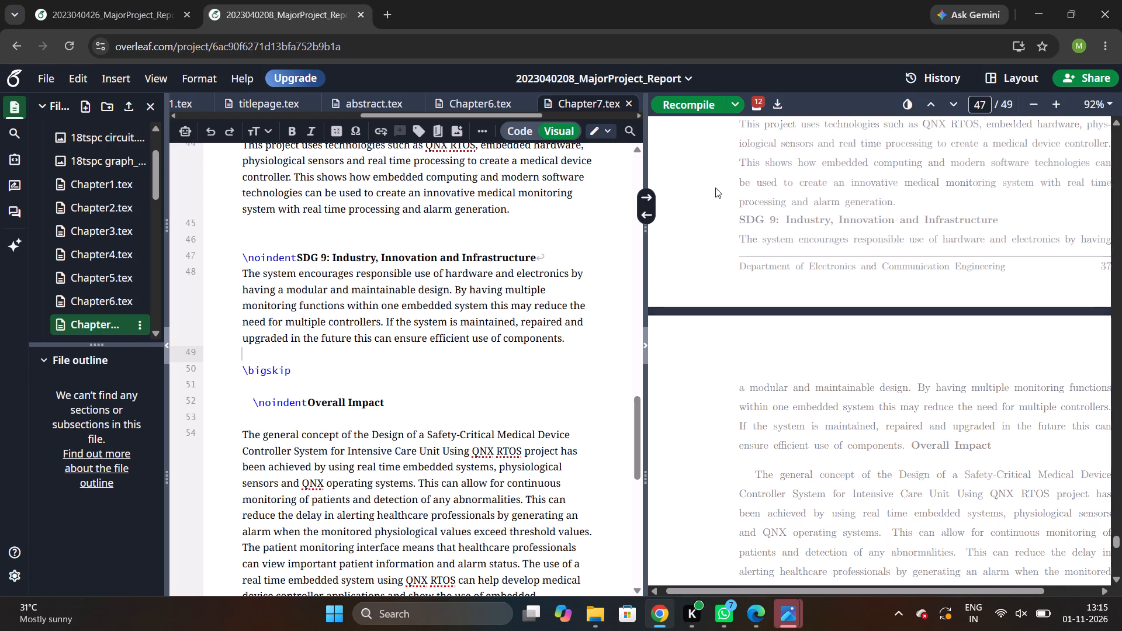
scroll(742, 385, down, 1)
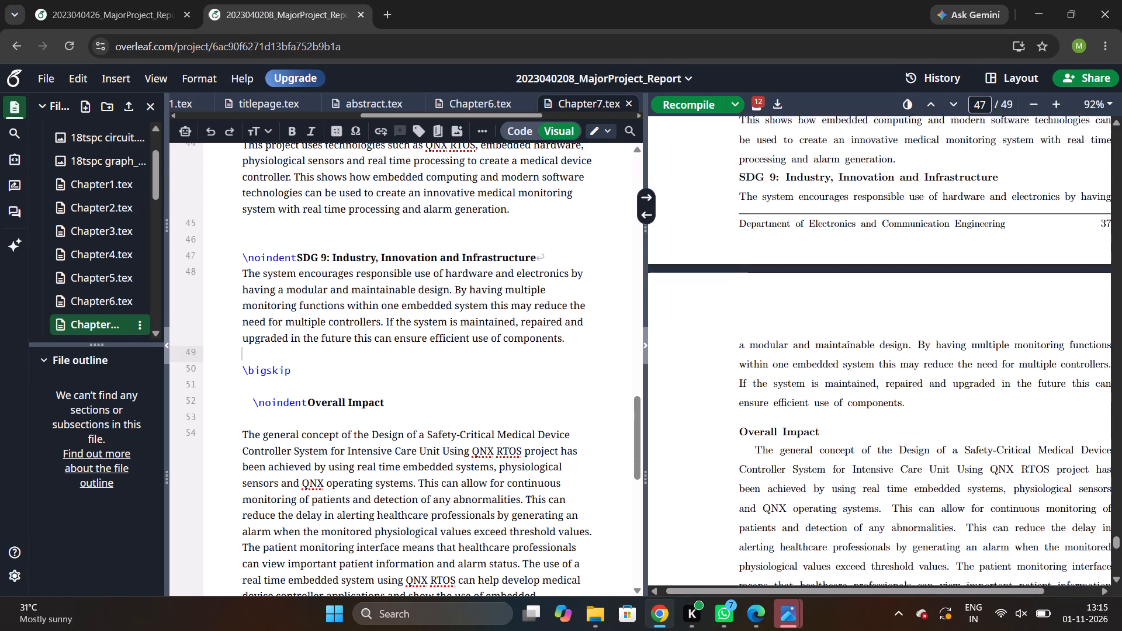
scroll(742, 385, down, 4)
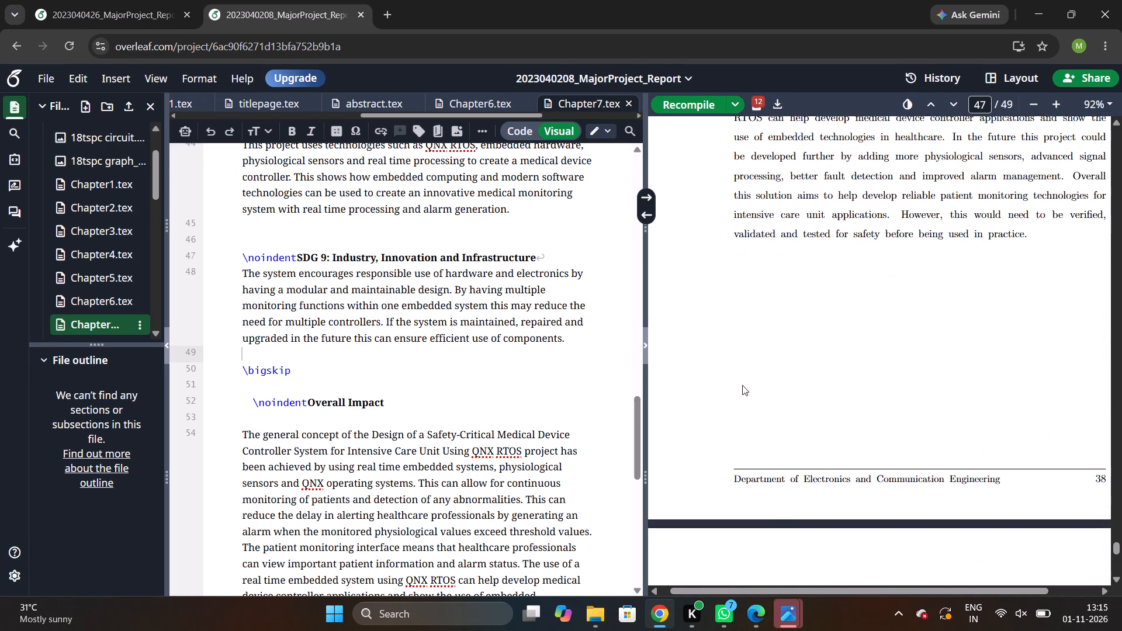
Download the compiled medical device report as a PDF.
scroll(742, 385, down, 3)
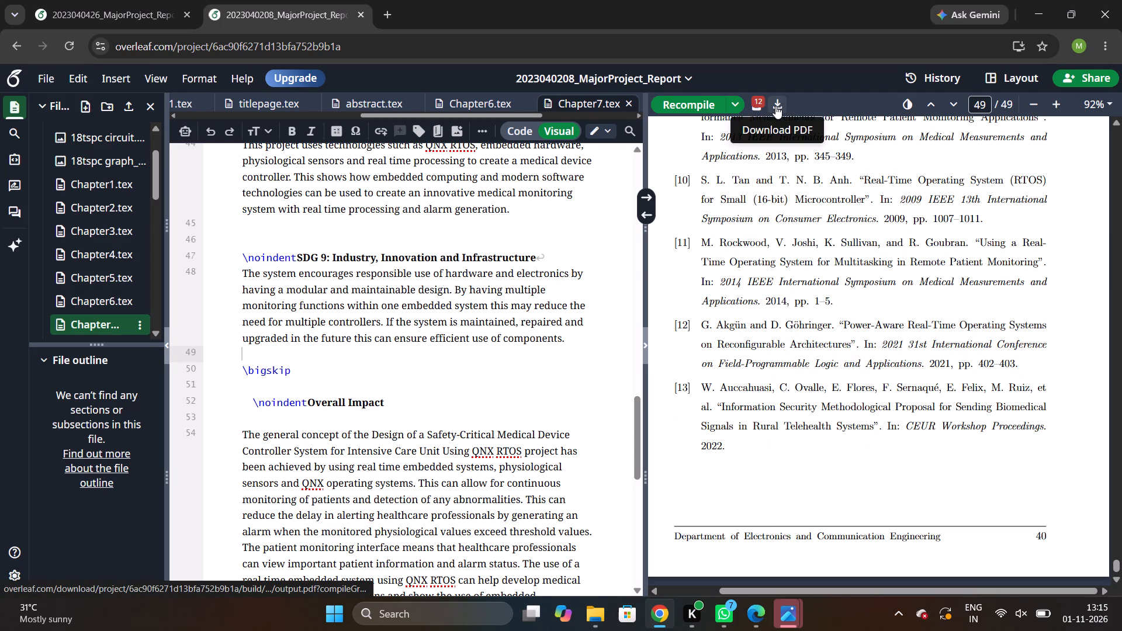
click(775, 106)
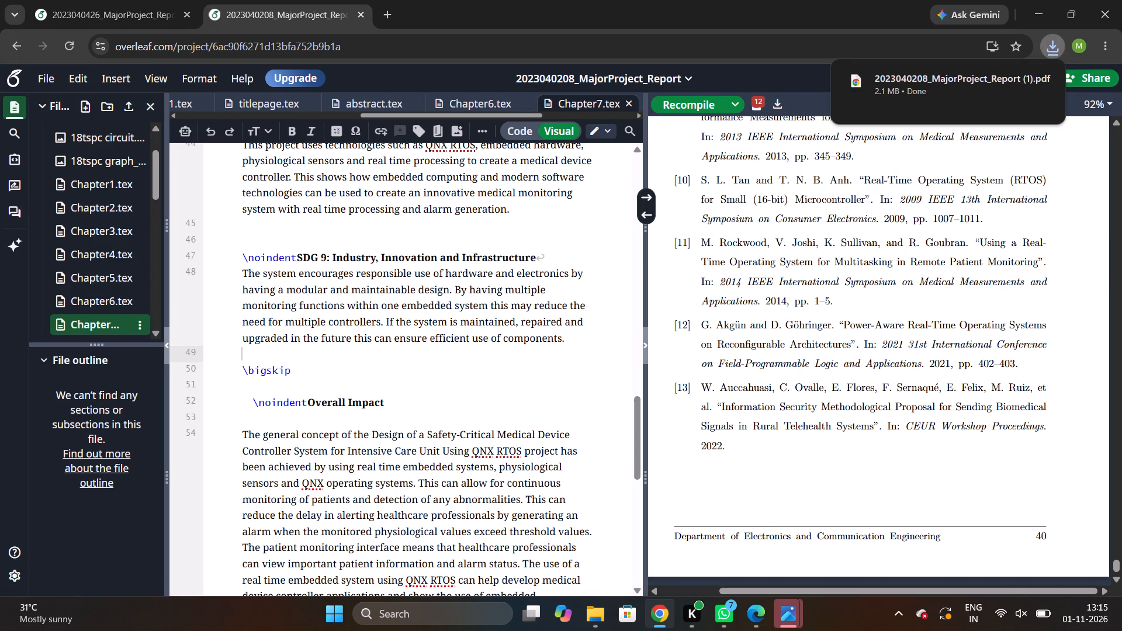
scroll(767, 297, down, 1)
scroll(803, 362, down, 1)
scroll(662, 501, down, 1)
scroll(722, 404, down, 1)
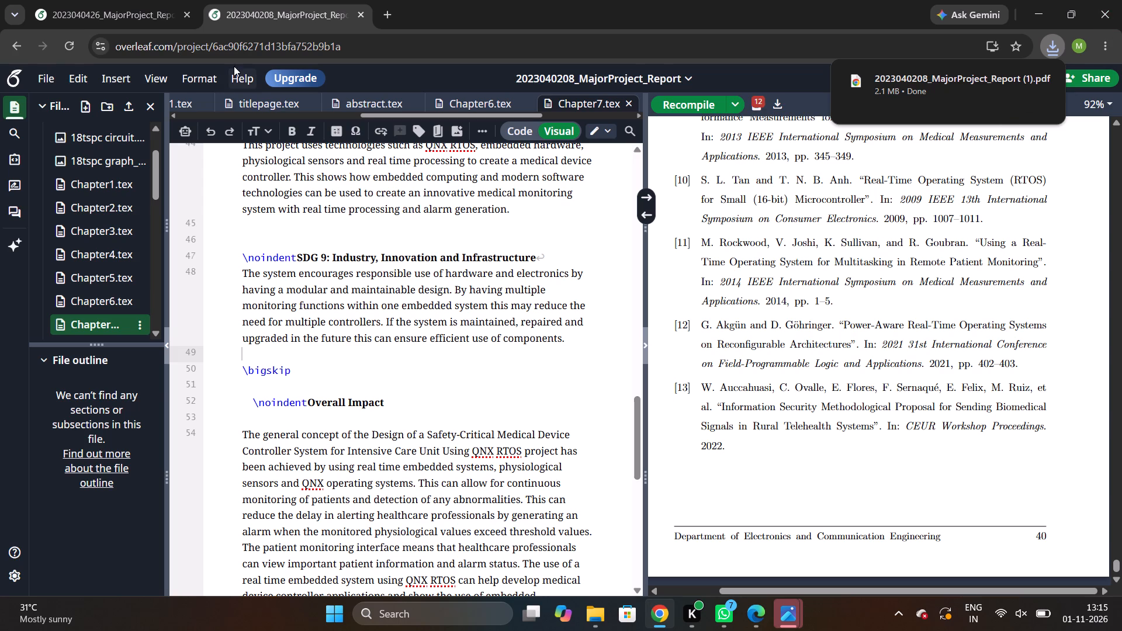
Close the Chrome window holding both report projects, along with the Downloads folder and Edge windows behind it.
click(118, 0)
scroll(295, 200, down, 1)
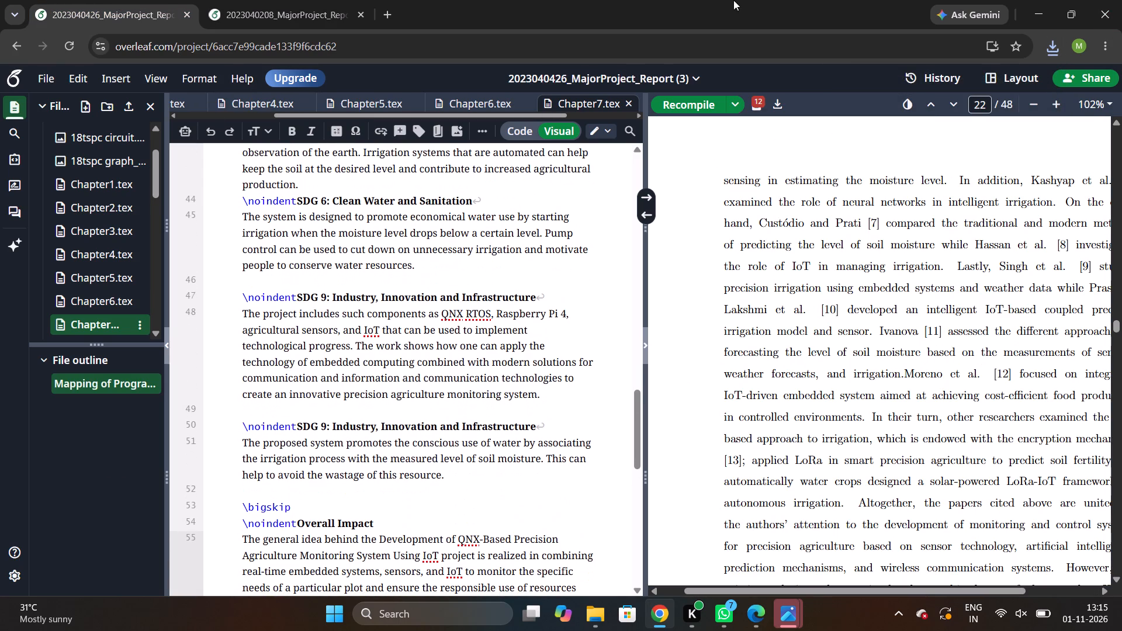
click(1121, 1)
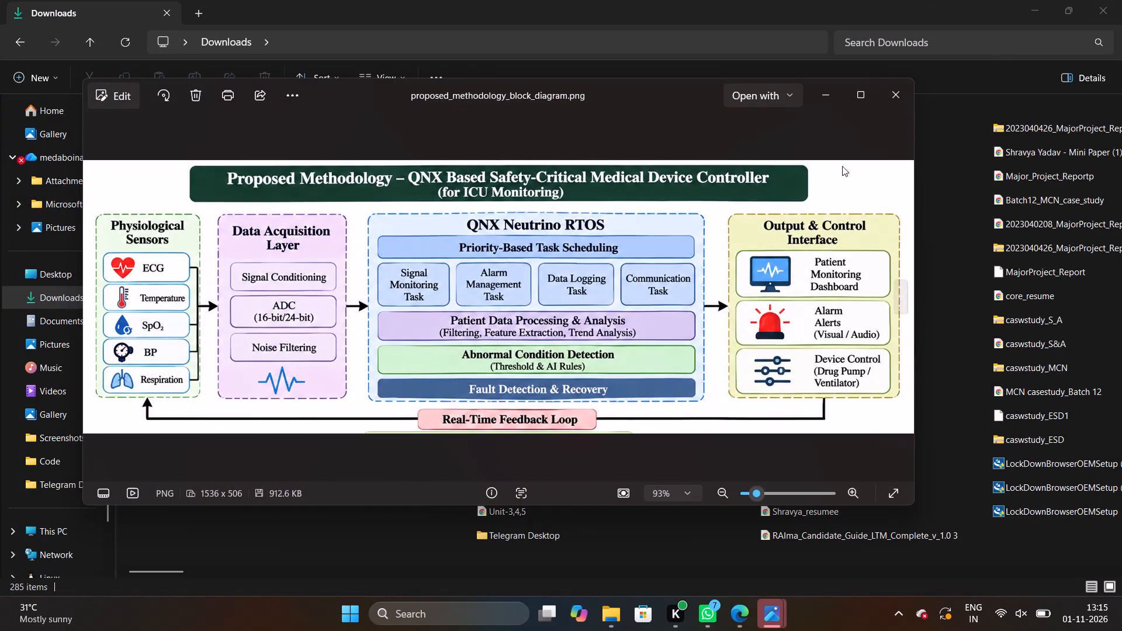
double_click(1101, 15)
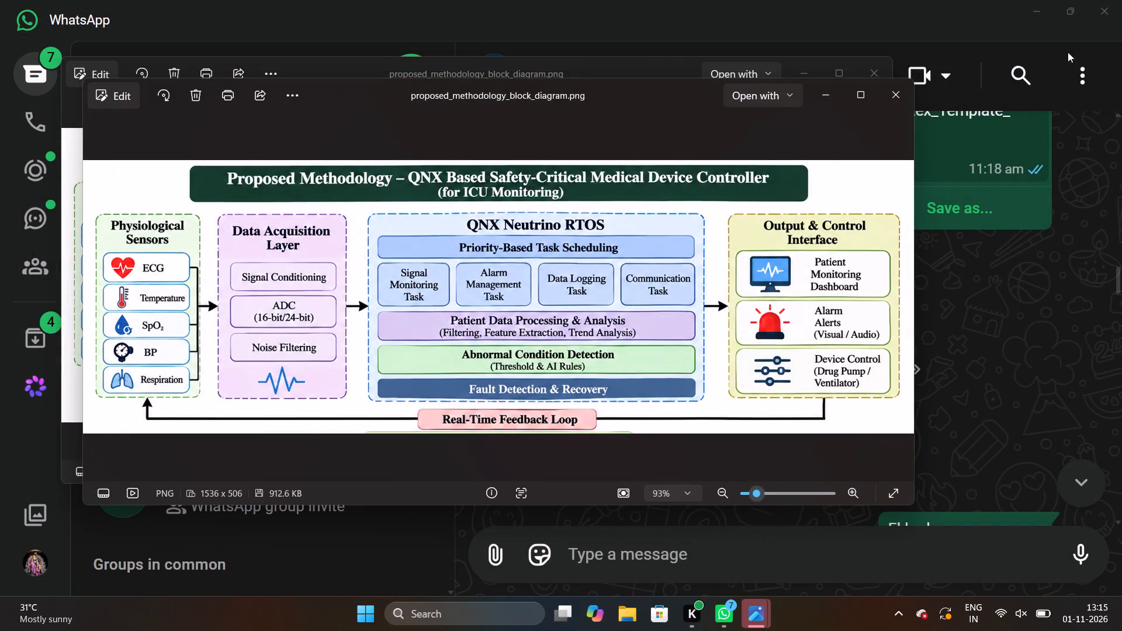
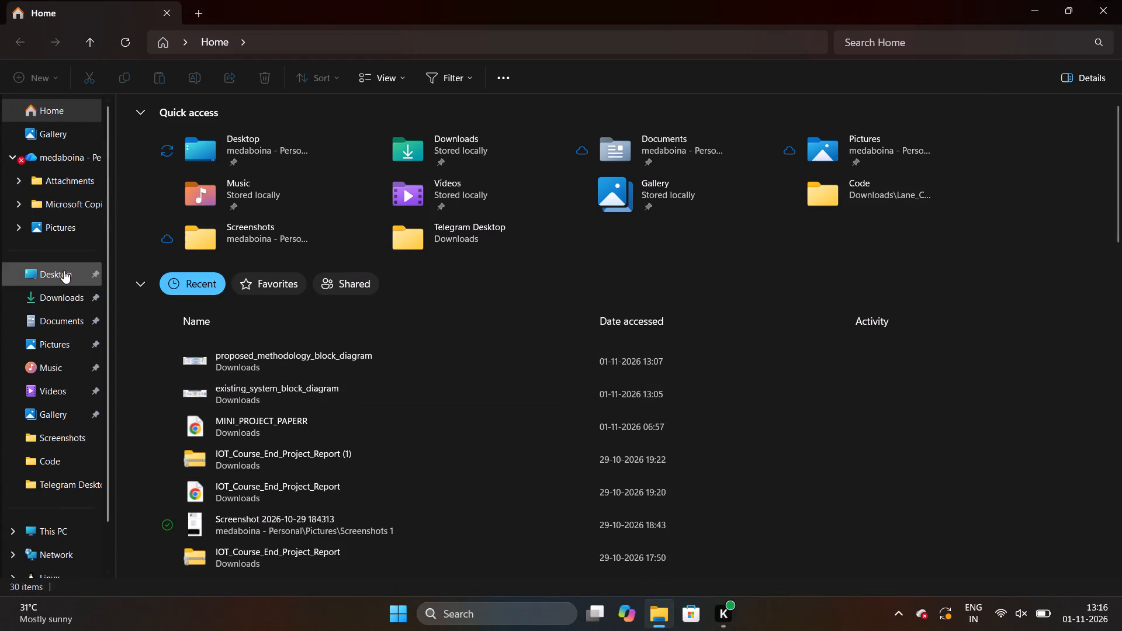
Show the Downloads folder in File Explorer to look for the downloaded report PDF.
click(63, 296)
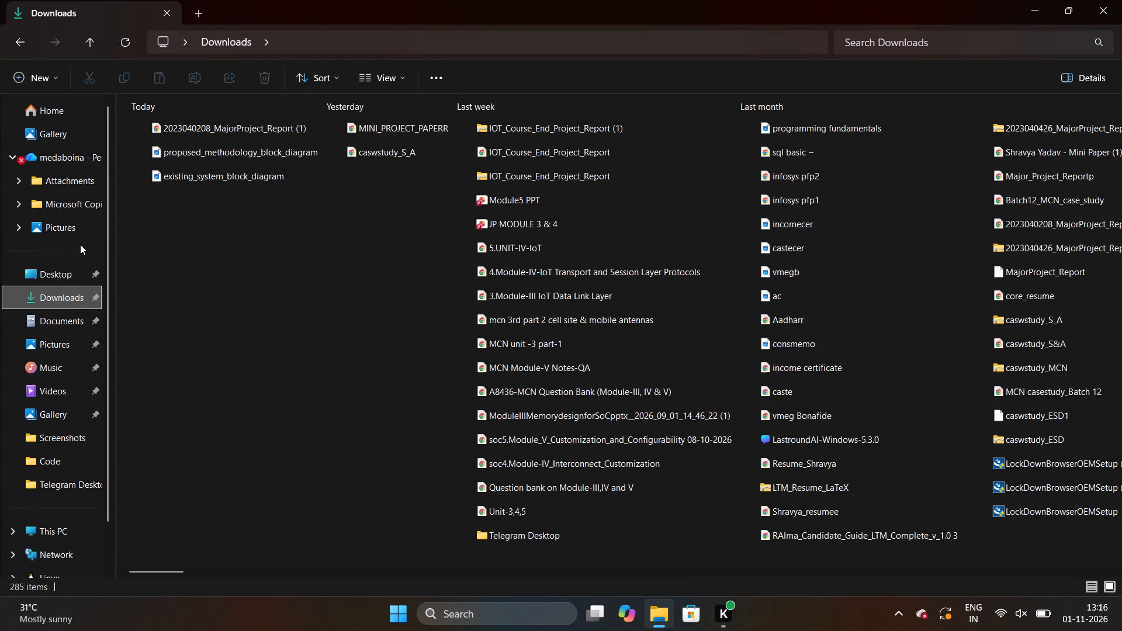
Bring up Windows search with its list of recent searches.
click(458, 611)
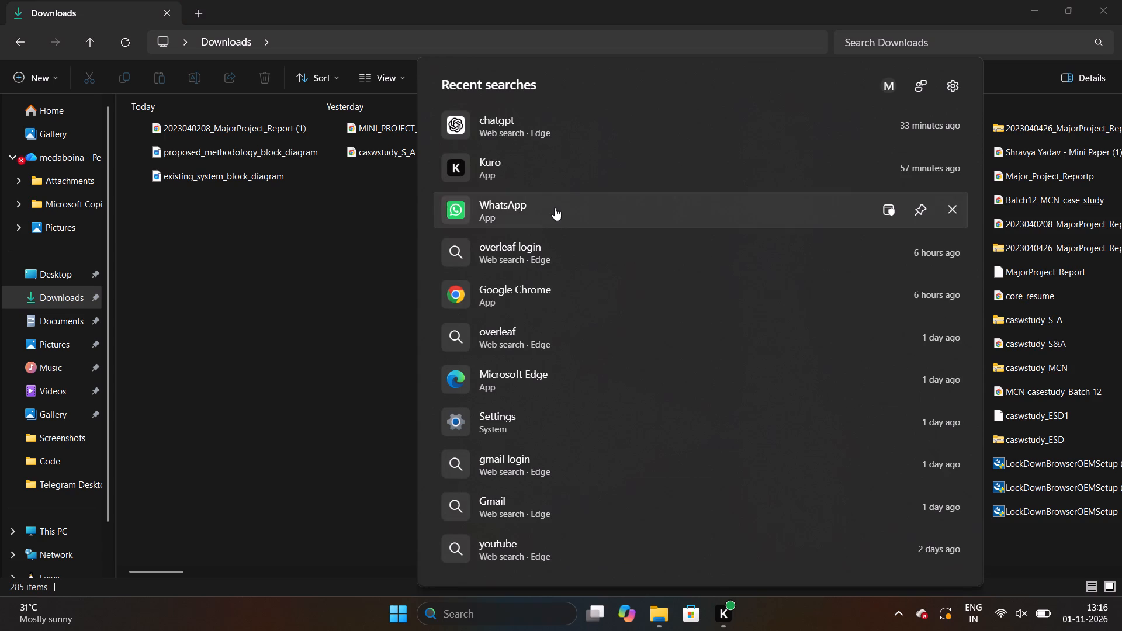
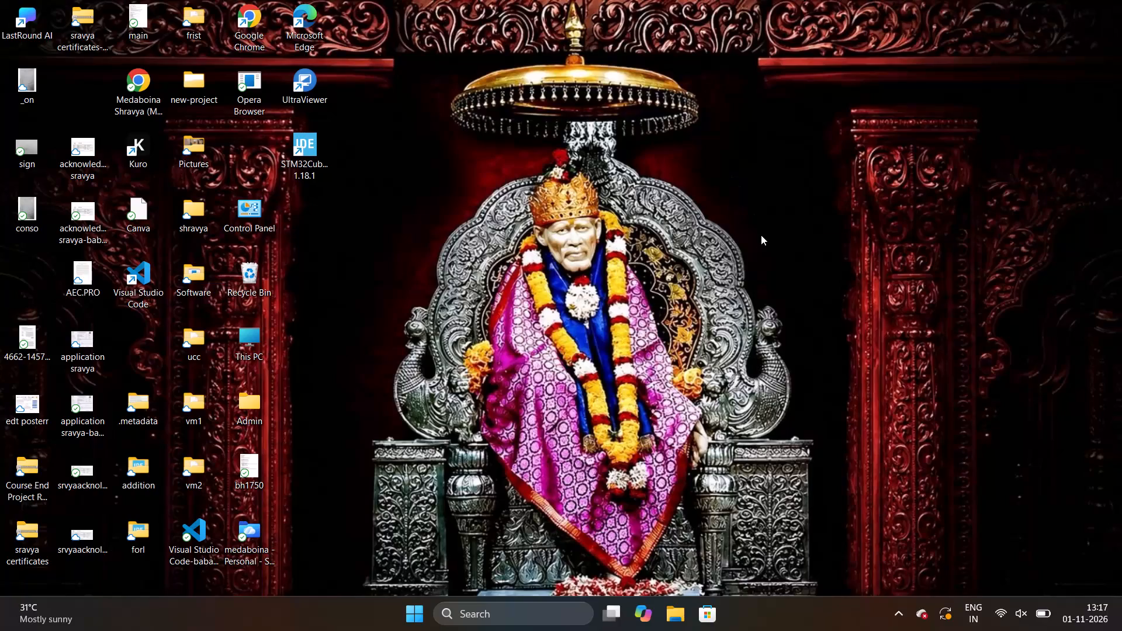
Refresh the Windows desktop.
right_click(761, 235)
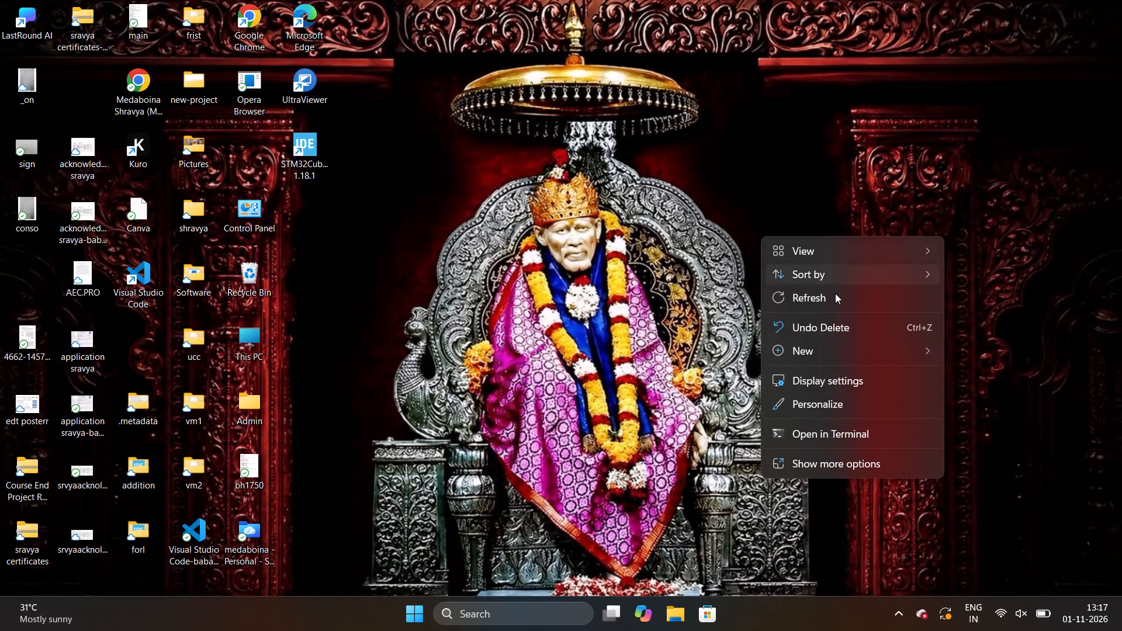
click(836, 296)
Shut down the computer.
key(super+x)
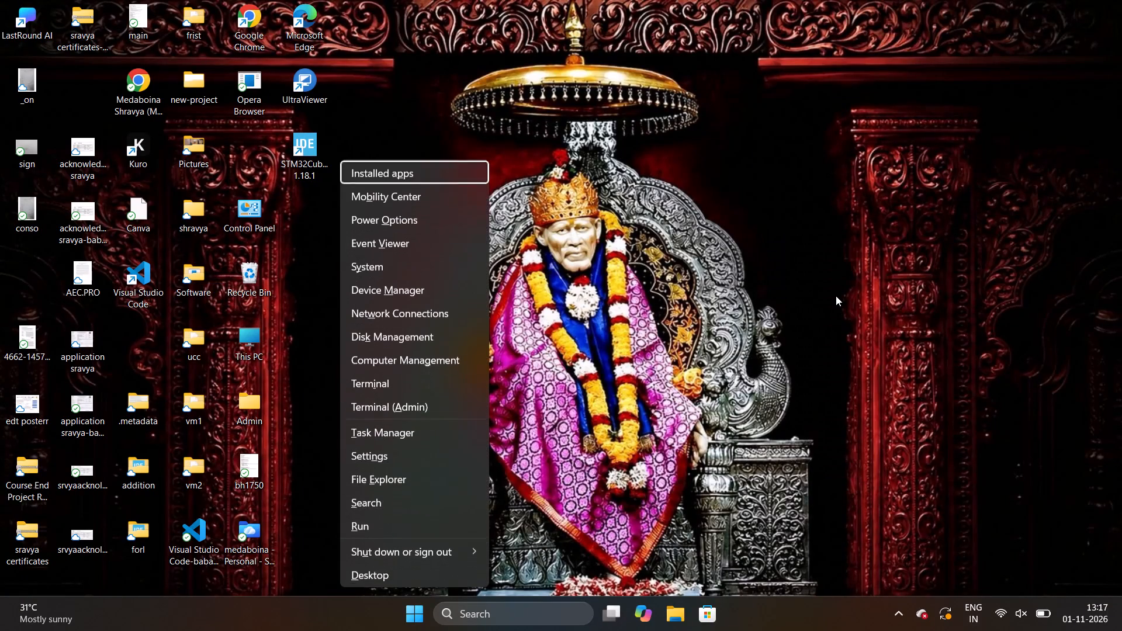
text(uu)
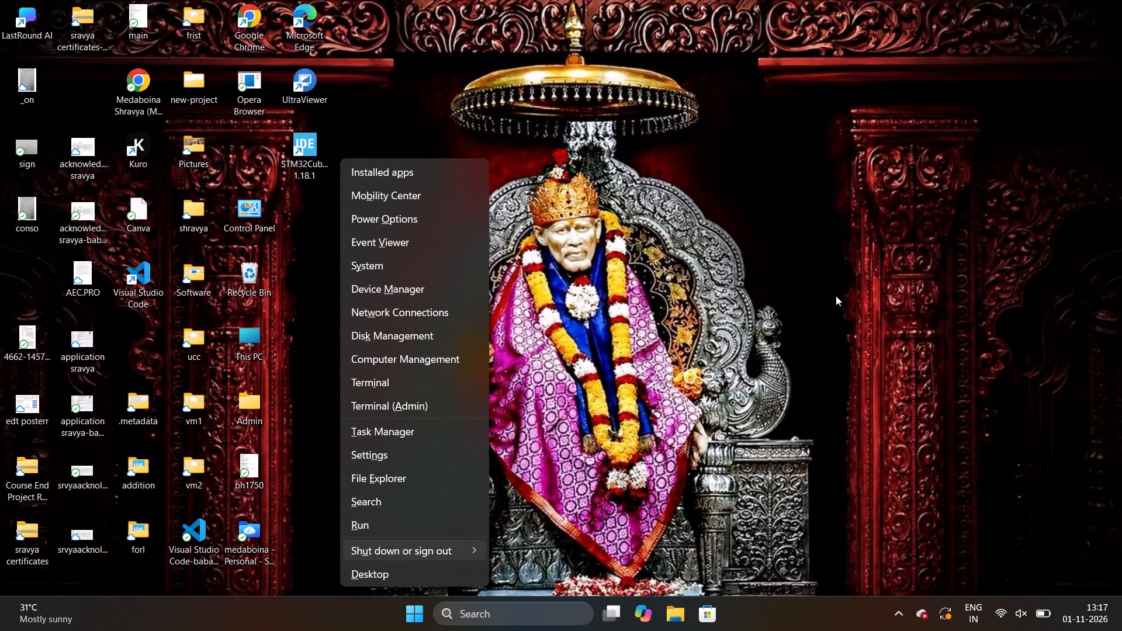